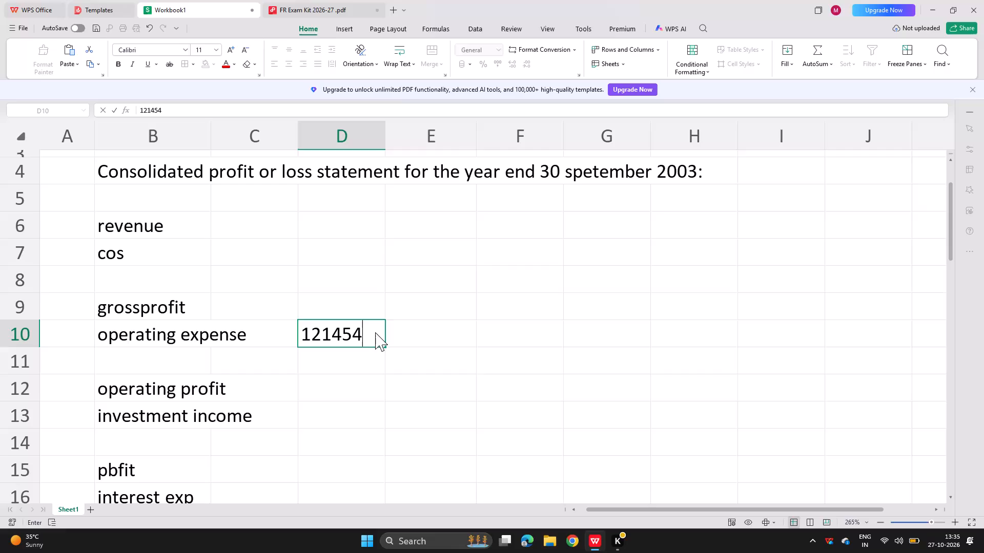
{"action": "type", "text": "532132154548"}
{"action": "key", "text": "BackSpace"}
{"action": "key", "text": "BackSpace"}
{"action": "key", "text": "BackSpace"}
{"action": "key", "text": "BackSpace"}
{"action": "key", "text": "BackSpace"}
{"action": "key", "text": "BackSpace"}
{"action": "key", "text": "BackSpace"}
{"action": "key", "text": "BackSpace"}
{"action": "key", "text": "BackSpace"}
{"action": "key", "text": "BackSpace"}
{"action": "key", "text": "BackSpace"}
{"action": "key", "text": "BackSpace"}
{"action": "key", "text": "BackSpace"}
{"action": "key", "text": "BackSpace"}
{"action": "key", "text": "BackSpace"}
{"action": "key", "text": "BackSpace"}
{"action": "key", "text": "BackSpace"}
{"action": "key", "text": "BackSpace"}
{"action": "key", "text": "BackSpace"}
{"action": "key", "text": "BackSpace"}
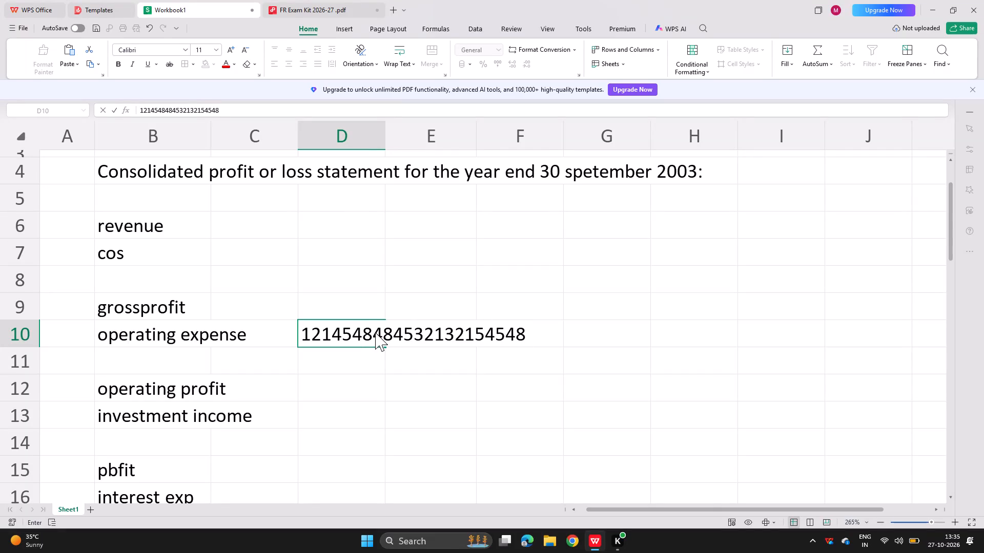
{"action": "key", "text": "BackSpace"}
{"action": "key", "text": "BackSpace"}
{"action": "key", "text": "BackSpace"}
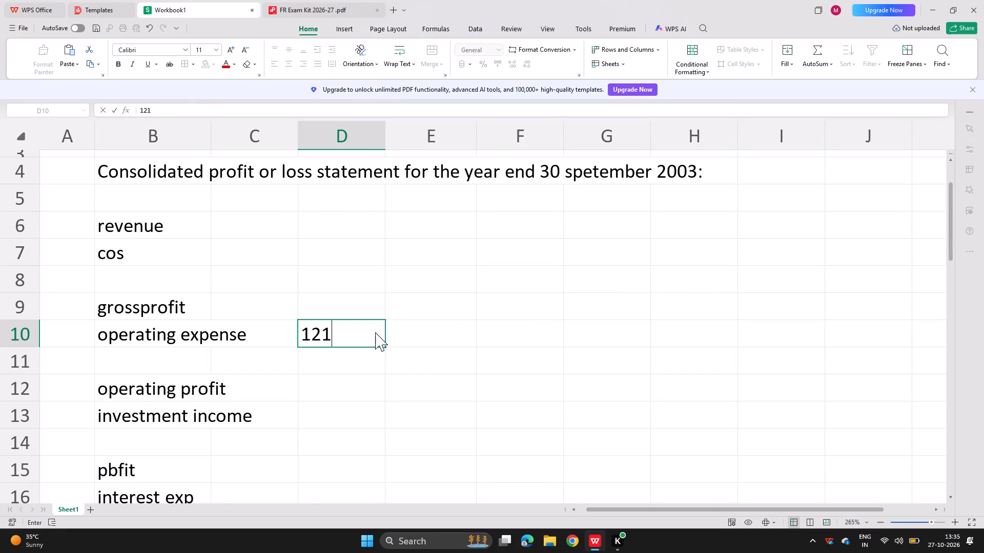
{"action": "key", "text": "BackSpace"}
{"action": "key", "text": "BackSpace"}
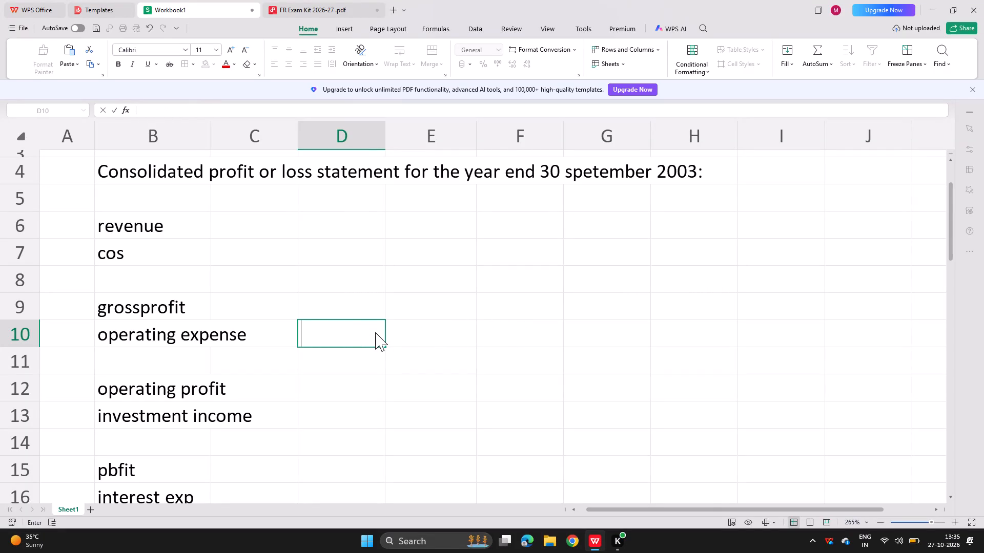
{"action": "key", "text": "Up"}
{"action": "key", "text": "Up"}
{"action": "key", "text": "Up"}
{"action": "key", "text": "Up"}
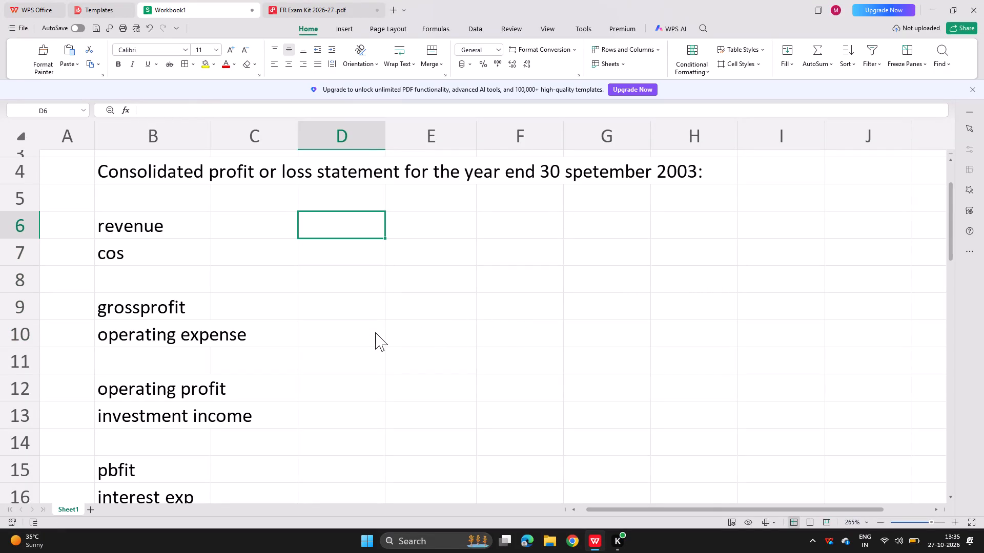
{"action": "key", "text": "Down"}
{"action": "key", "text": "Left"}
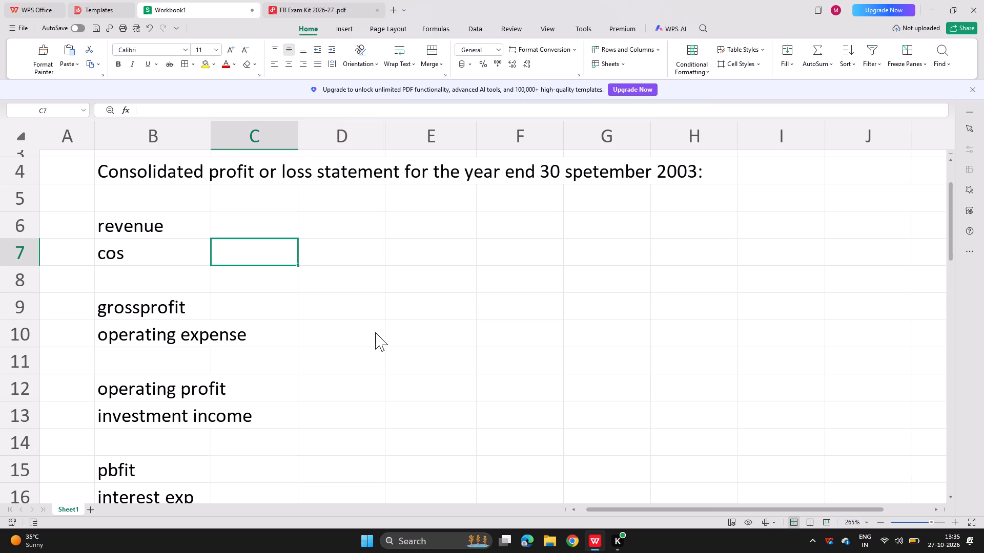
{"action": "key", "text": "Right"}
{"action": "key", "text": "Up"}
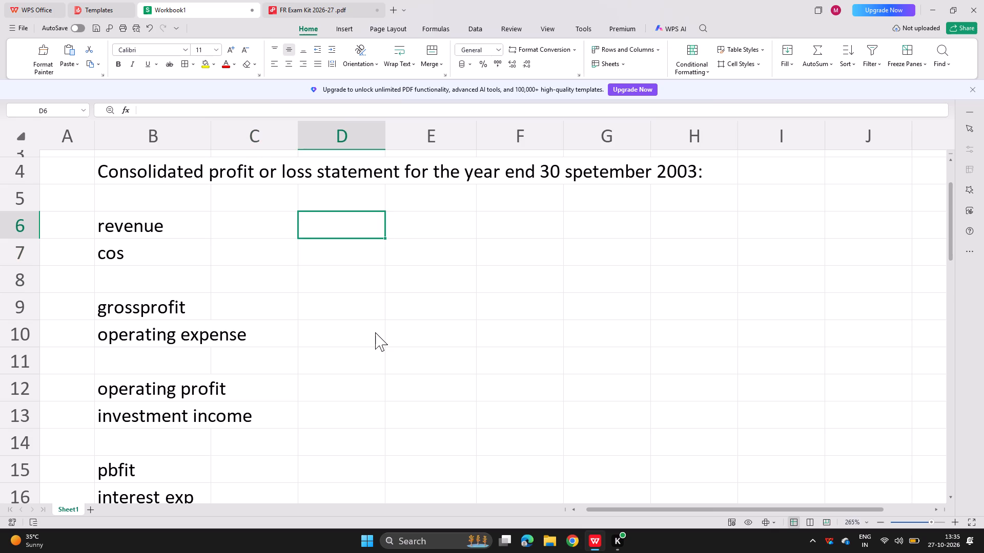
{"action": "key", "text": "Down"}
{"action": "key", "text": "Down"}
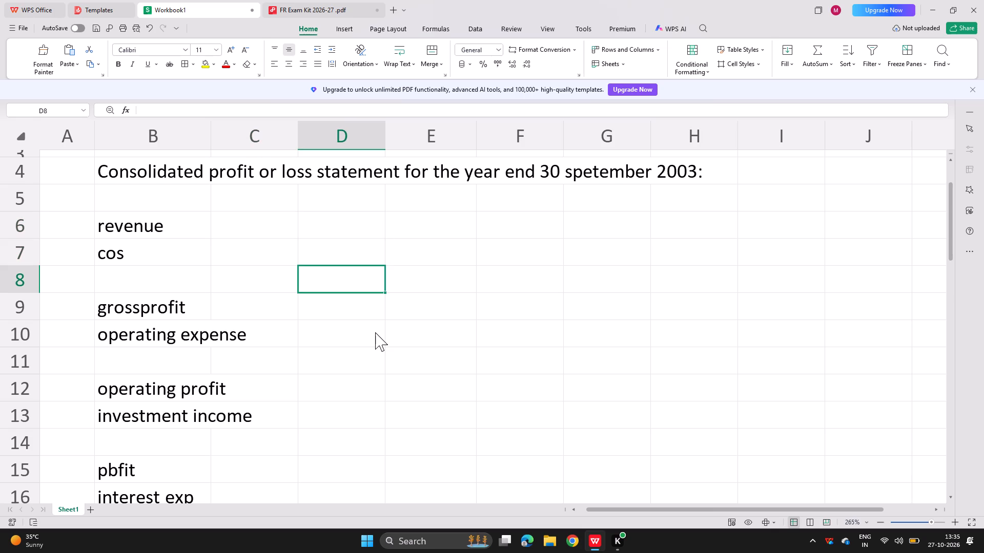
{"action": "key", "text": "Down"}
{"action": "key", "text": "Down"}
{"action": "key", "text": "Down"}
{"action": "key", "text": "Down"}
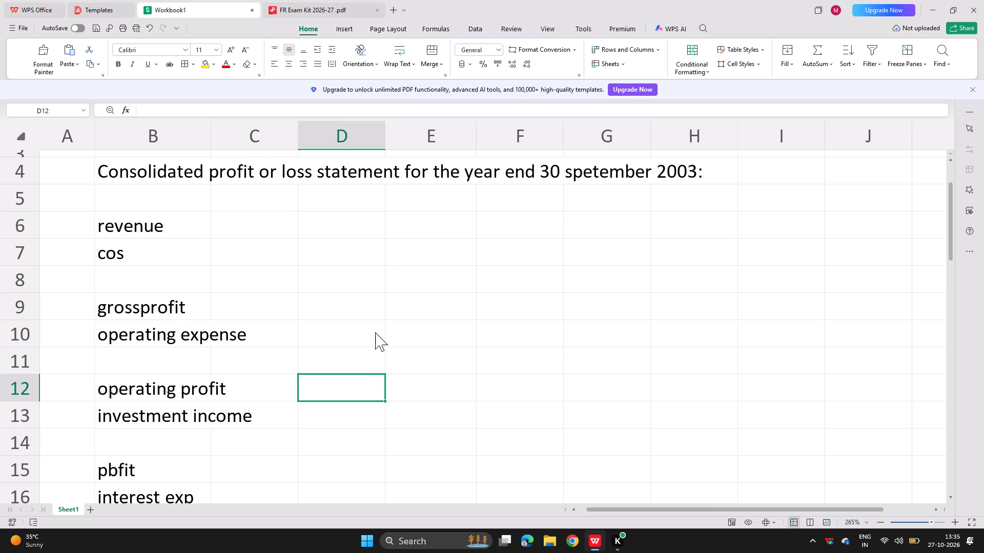
Correct the label in B9 by adding the missing space so it reads "gross profit".
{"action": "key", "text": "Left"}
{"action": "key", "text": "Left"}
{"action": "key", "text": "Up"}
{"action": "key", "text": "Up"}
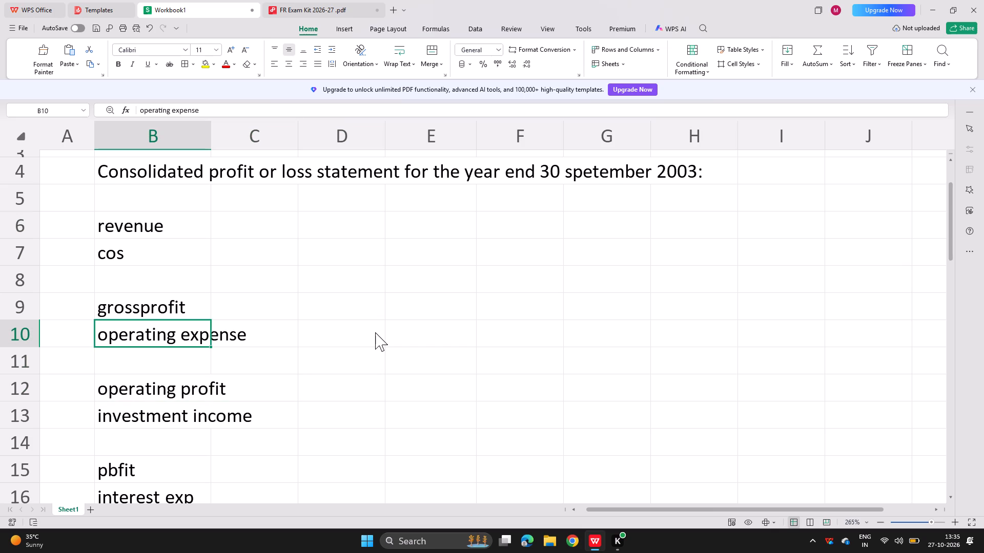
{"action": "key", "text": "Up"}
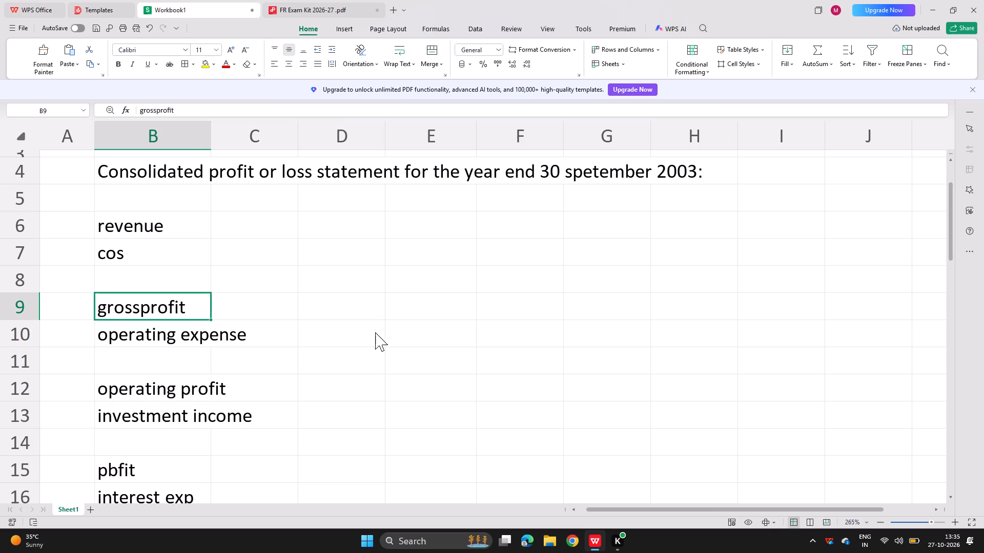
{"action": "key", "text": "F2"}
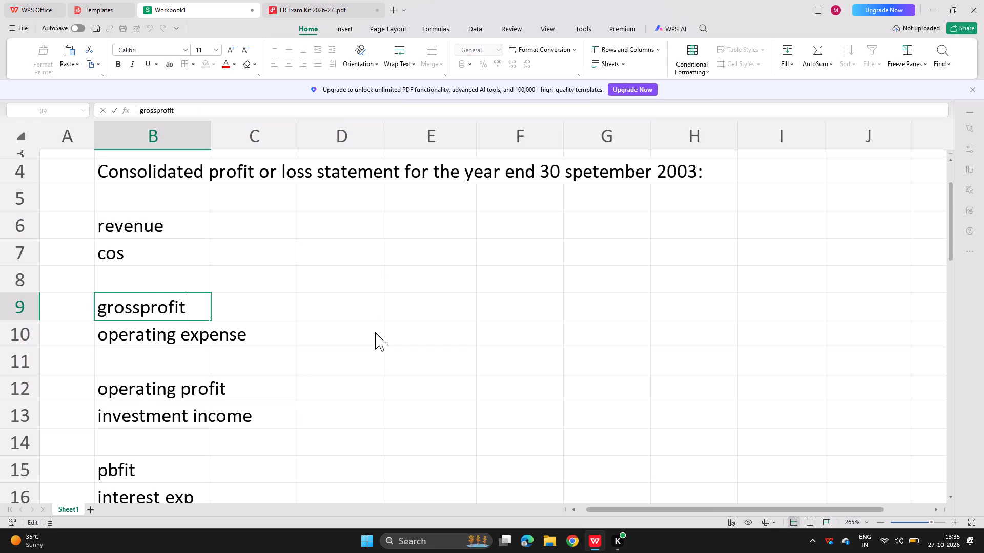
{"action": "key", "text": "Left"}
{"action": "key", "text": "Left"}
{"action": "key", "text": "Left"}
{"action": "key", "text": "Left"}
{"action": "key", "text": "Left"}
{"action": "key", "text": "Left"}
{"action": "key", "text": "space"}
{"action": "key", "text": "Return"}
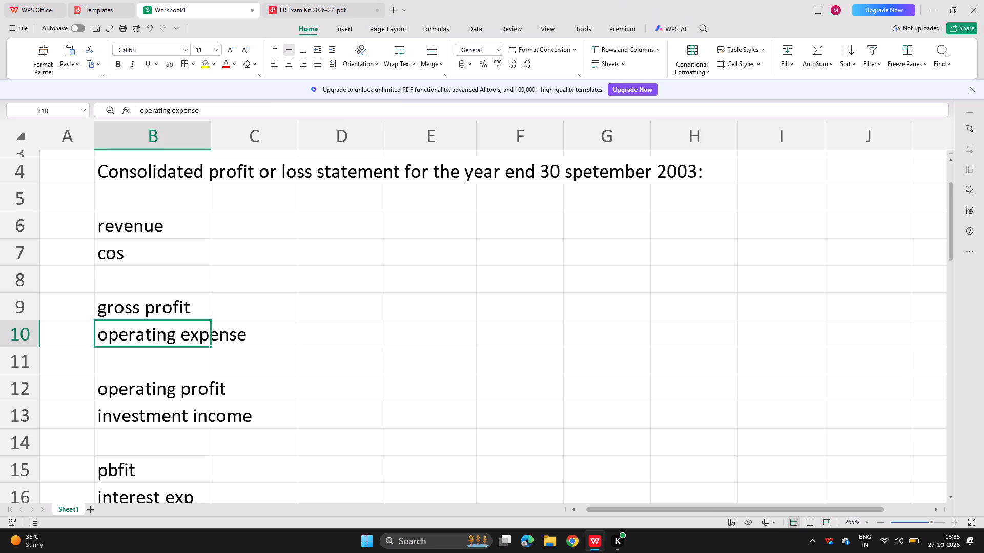
Review the Zeffer question's profit or loss figures and numbered notes in the FR Exam Kit PDF, and return to Workbook1.
{"action": "left_click", "coordinate": [295, 220]}
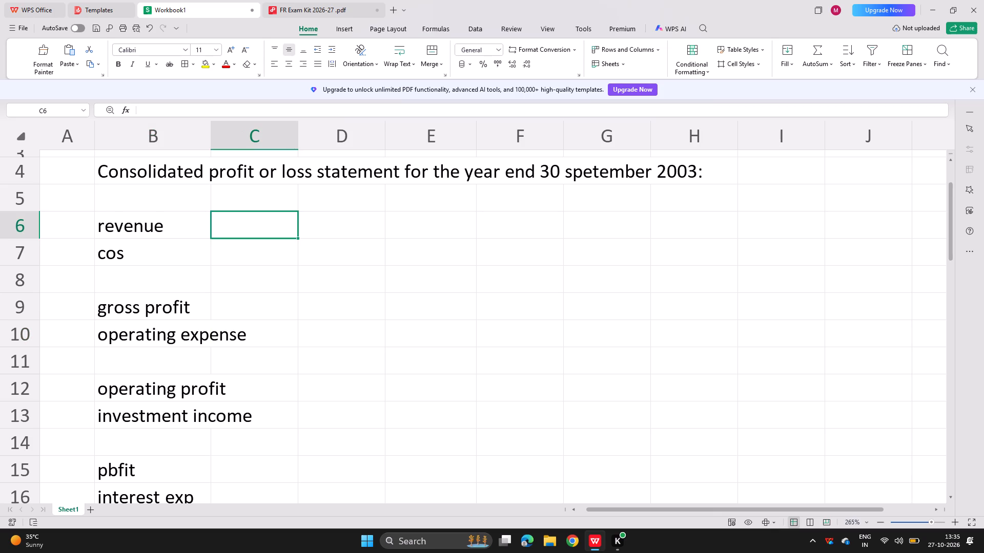
{"action": "scroll", "coordinate": [300, 276], "scroll_direction": "down", "scroll_amount": 1}
{"action": "scroll", "coordinate": [300, 276], "scroll_direction": "up", "scroll_amount": 1}
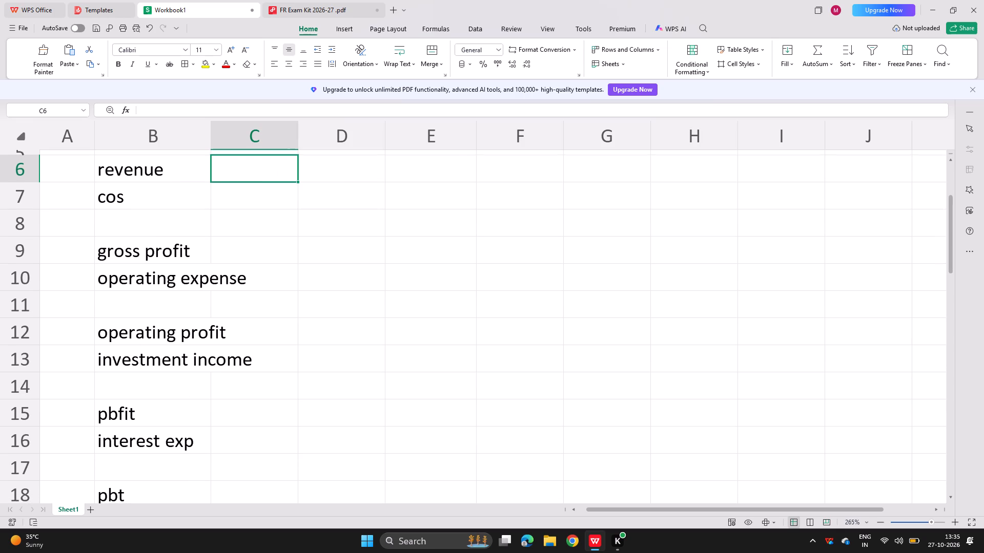
{"action": "scroll", "coordinate": [300, 276], "scroll_direction": "up", "scroll_amount": 2}
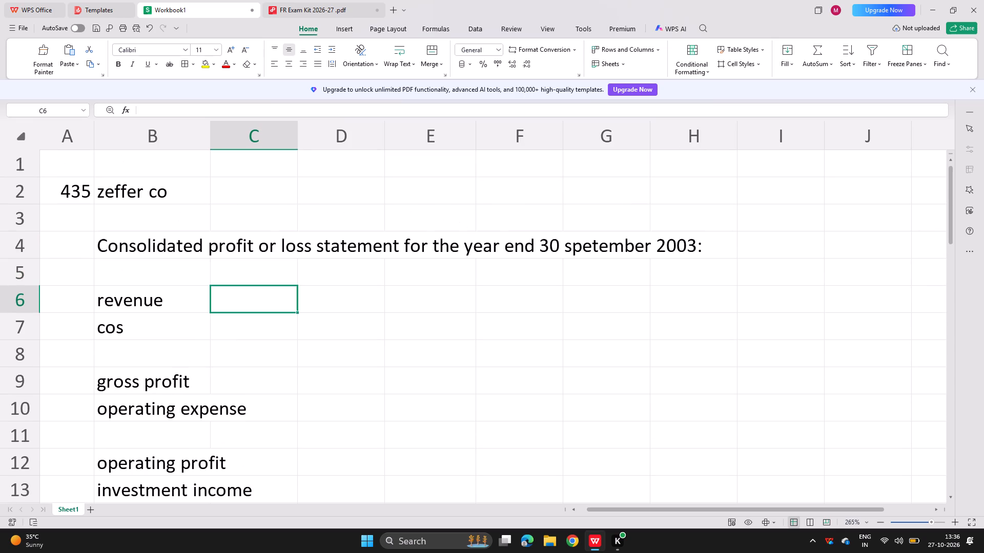
{"action": "left_click", "coordinate": [255, 299]}
{"action": "left_click", "coordinate": [316, 0]}
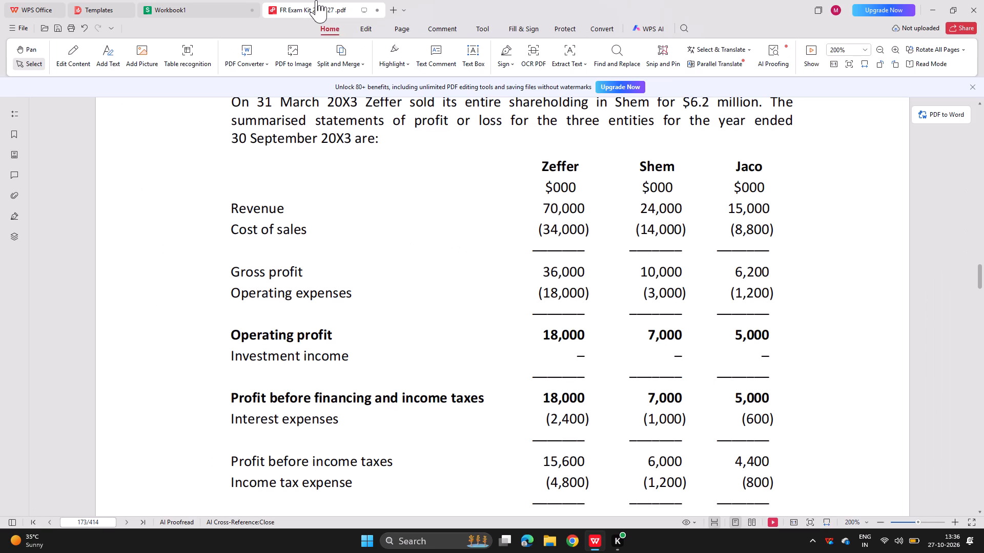
{"action": "scroll", "coordinate": [294, 208], "scroll_direction": "down", "scroll_amount": 2}
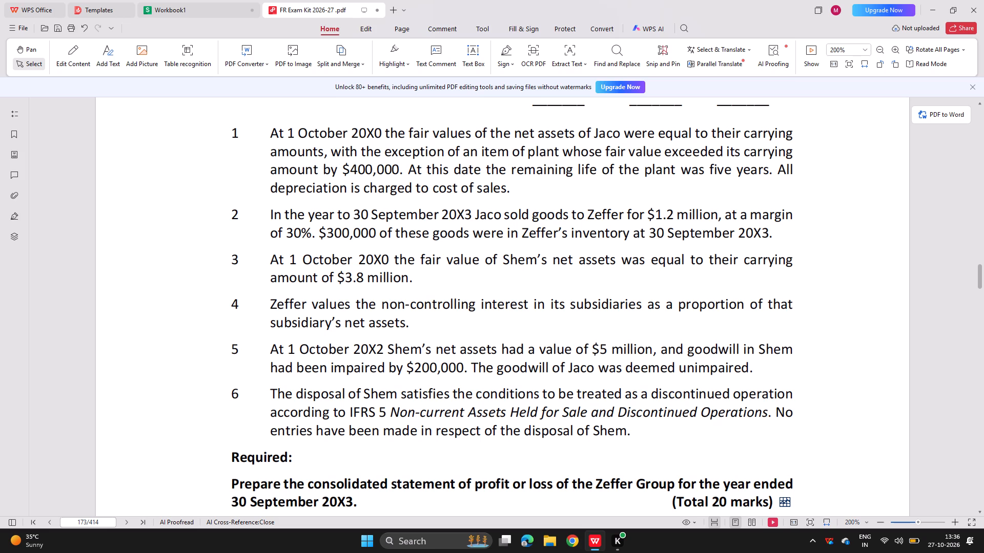
{"action": "left_click", "coordinate": [177, 10]}
{"action": "left_click", "coordinate": [177, 10]}
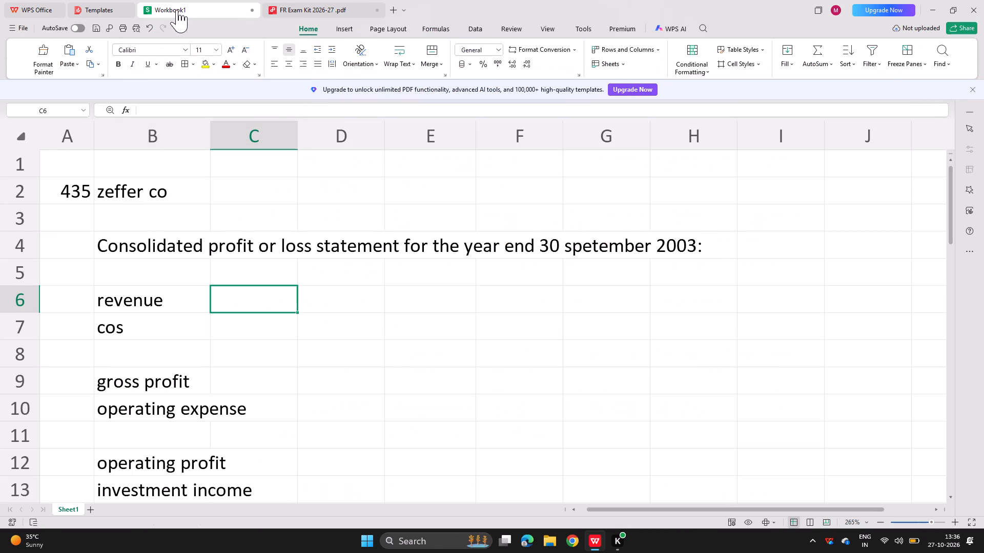
Enter the working heading "fv dep" in cell F6, beside the revenue row.
{"action": "scroll", "coordinate": [211, 285], "scroll_direction": "left", "scroll_amount": 1}
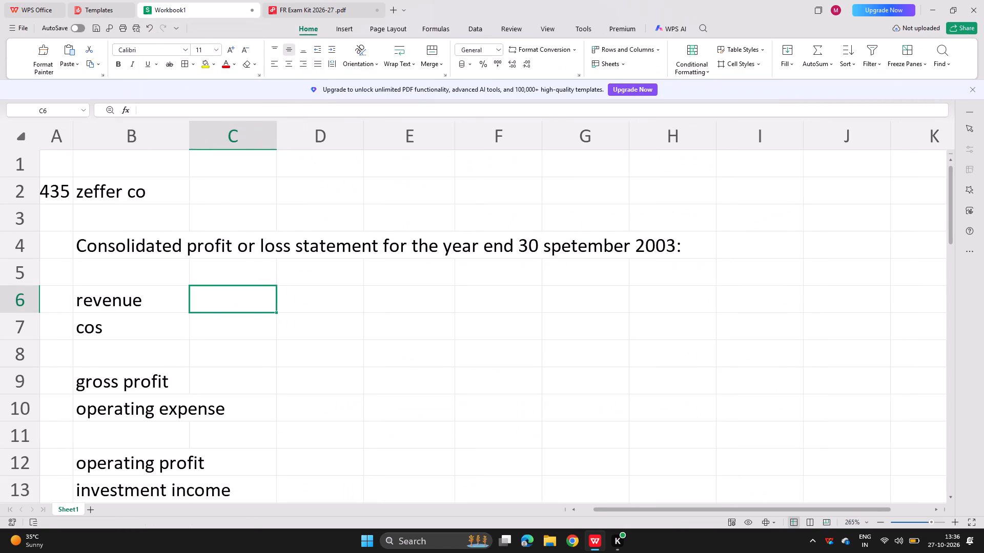
{"action": "scroll", "coordinate": [211, 285], "scroll_direction": "left", "scroll_amount": 1}
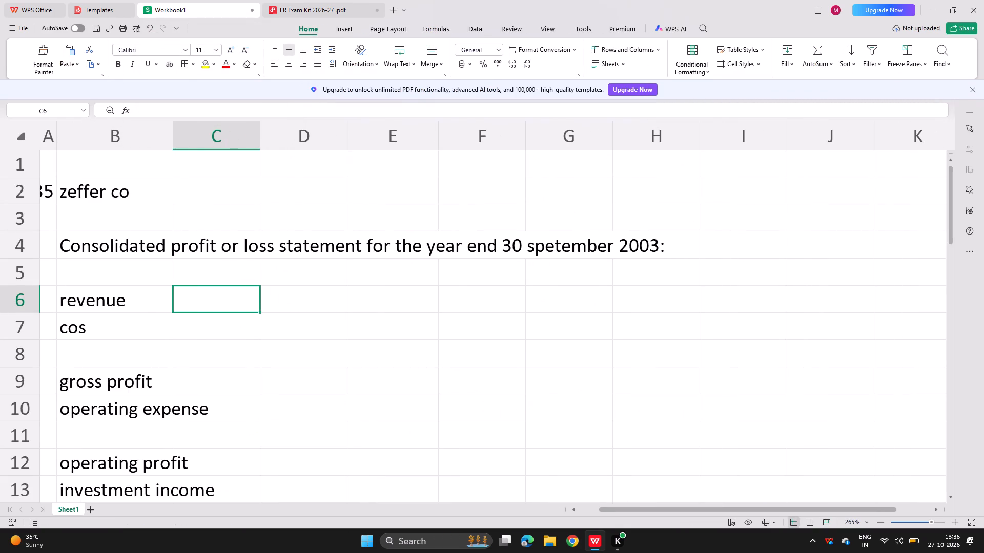
{"action": "left_click", "coordinate": [461, 323]}
{"action": "scroll", "coordinate": [461, 323], "scroll_direction": "down", "scroll_amount": 3}
{"action": "left_click", "coordinate": [500, 213]}
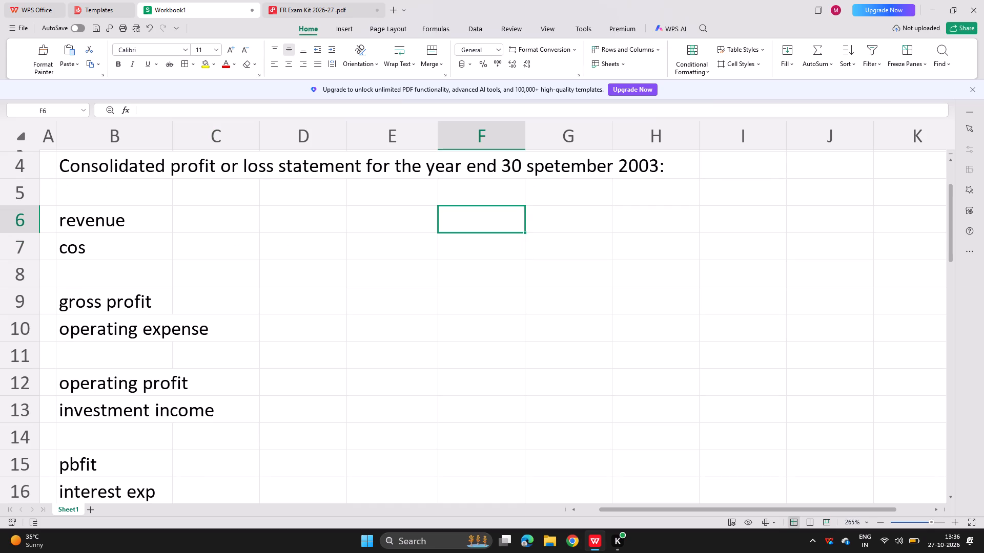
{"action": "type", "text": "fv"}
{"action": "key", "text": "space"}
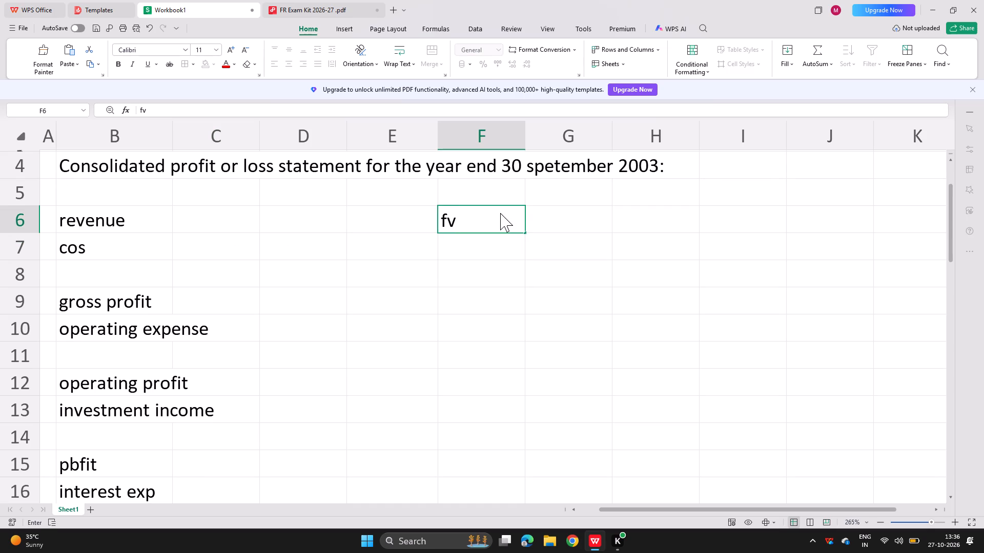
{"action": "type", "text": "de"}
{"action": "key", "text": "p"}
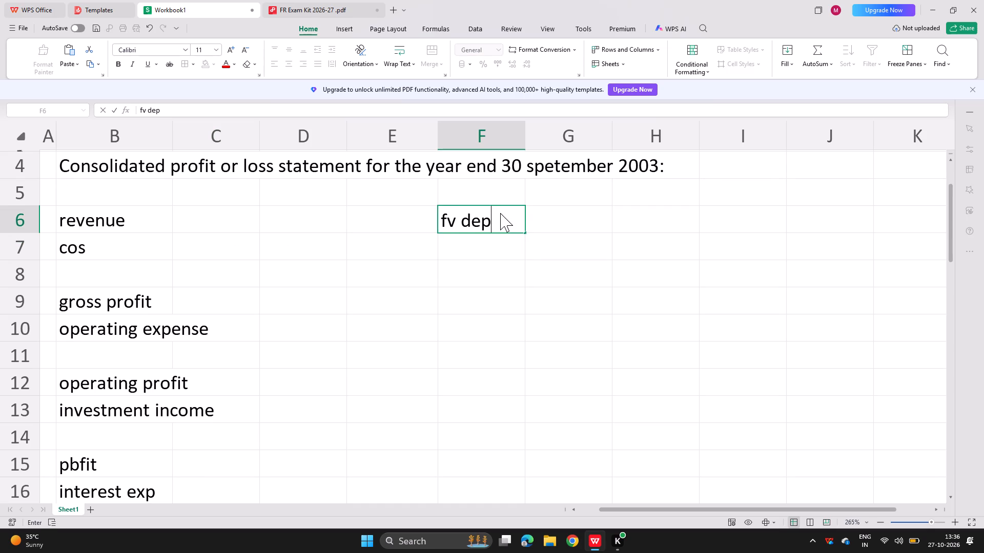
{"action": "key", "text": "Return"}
Calculate the fair value depreciation in F7 with the formula =400/5.
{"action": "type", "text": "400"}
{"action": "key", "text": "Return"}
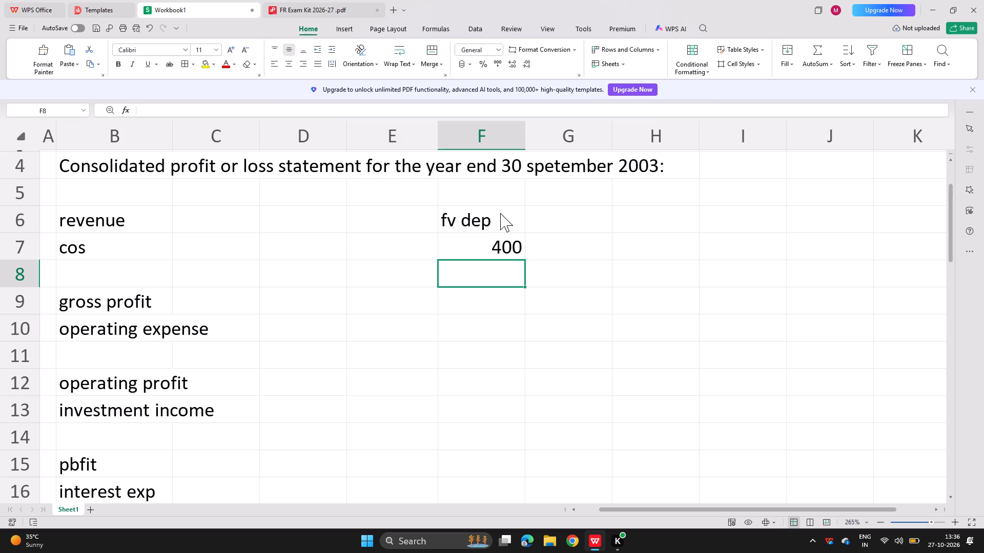
{"action": "double_click", "coordinate": [476, 236]}
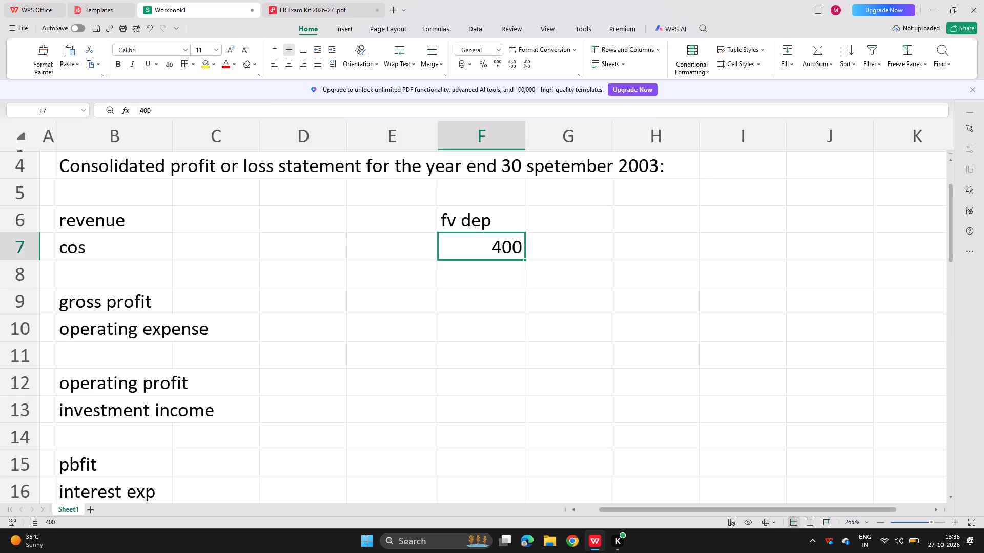
{"action": "left_click", "coordinate": [442, 245]}
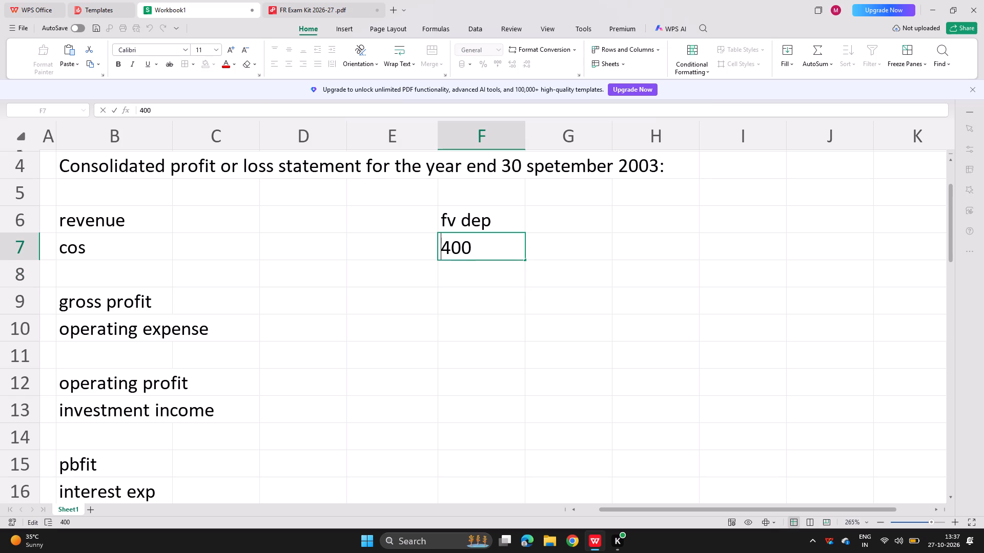
{"action": "key", "text": "equal"}
{"action": "key", "text": "Right"}
{"action": "key", "text": "Right"}
{"action": "key", "text": "Right"}
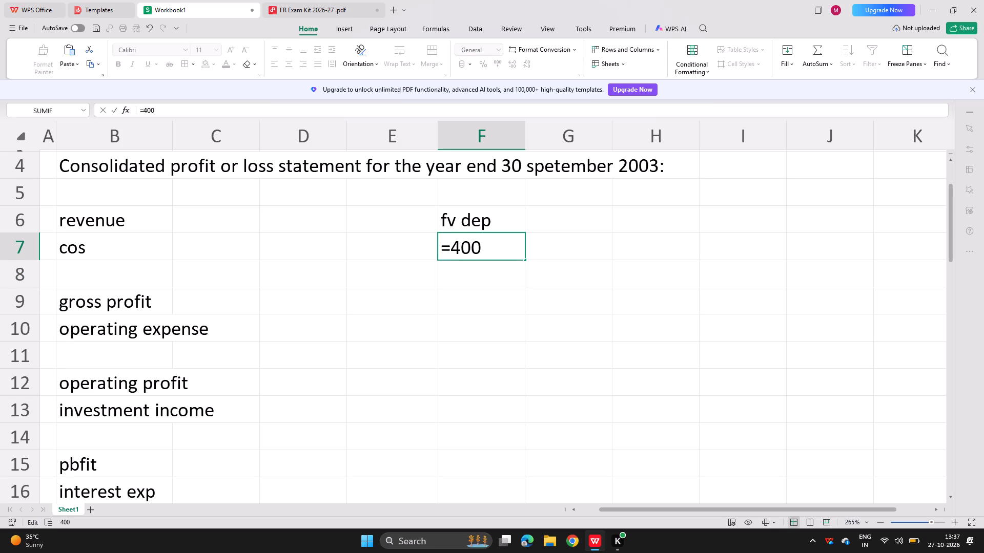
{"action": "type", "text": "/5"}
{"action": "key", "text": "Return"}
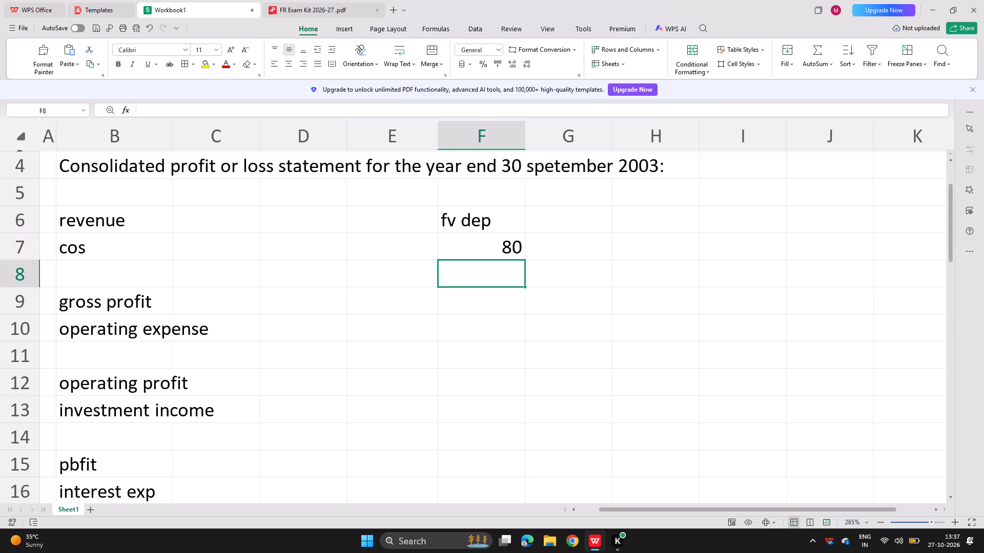
Note "cos+" in G7 beside the depreciation amount.
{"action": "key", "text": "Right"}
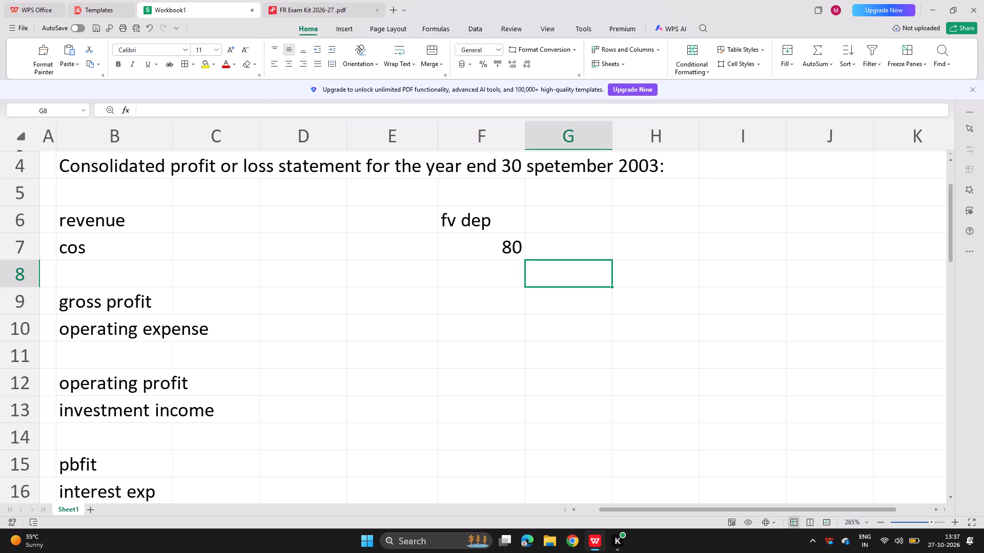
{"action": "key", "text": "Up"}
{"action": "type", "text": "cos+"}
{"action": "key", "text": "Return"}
Check note 2 of the Zeffer question in the FR Exam Kit PDF and enter the working label "intra" in Workbook1 cell F9.
{"action": "left_click", "coordinate": [468, 306]}
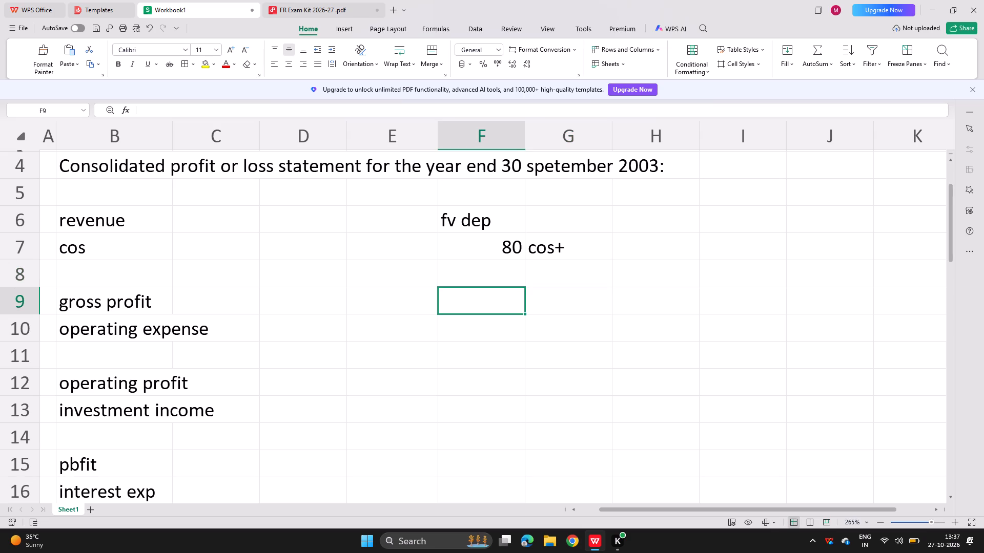
{"action": "left_click", "coordinate": [325, 0]}
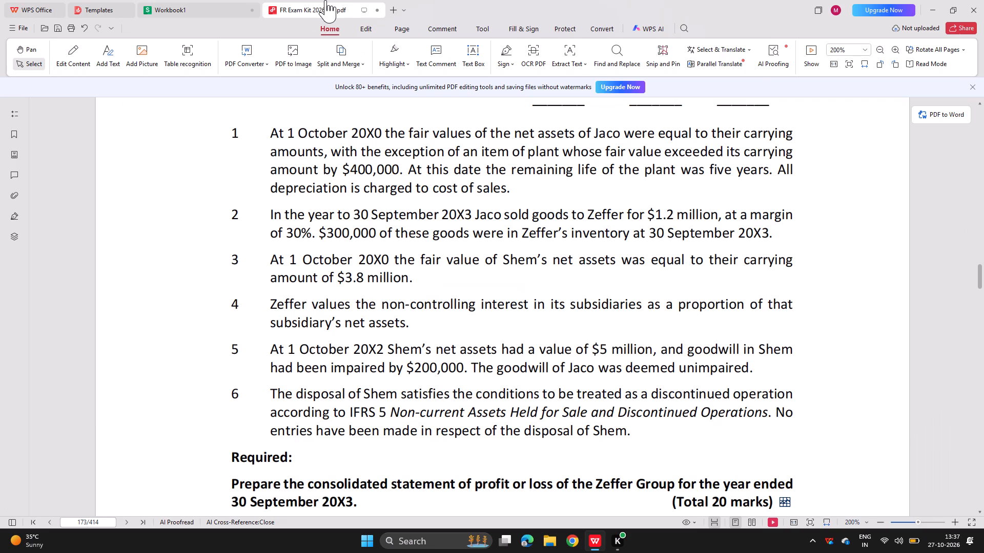
{"action": "left_click", "coordinate": [197, 9]}
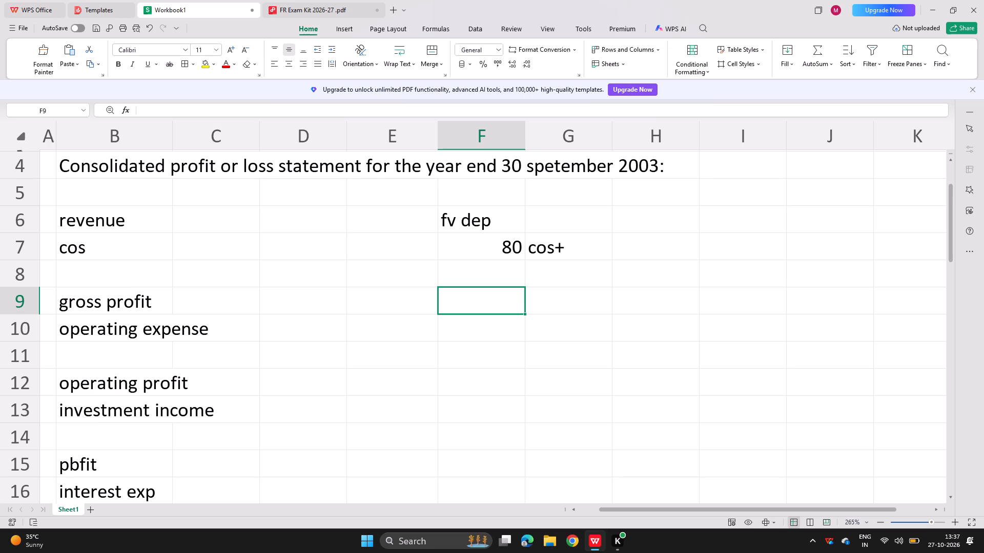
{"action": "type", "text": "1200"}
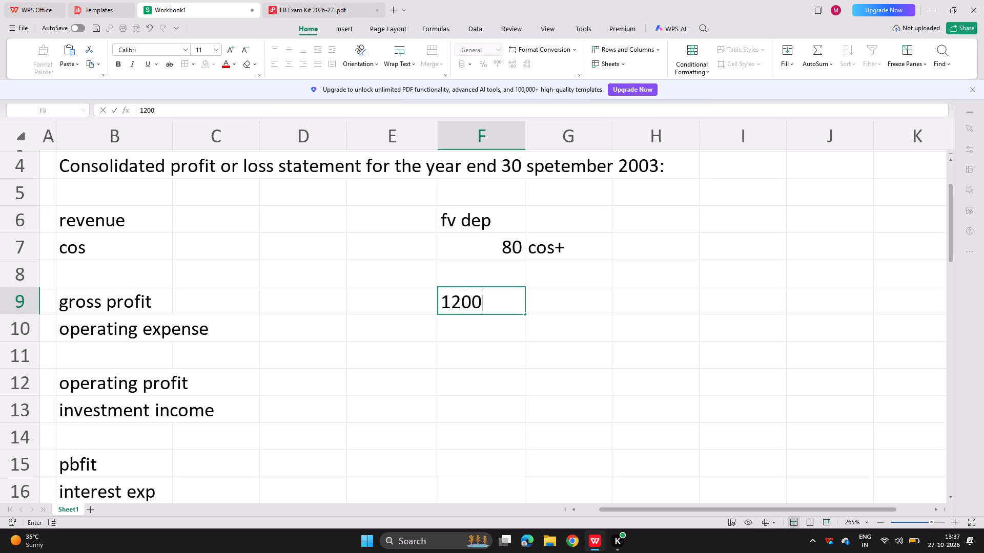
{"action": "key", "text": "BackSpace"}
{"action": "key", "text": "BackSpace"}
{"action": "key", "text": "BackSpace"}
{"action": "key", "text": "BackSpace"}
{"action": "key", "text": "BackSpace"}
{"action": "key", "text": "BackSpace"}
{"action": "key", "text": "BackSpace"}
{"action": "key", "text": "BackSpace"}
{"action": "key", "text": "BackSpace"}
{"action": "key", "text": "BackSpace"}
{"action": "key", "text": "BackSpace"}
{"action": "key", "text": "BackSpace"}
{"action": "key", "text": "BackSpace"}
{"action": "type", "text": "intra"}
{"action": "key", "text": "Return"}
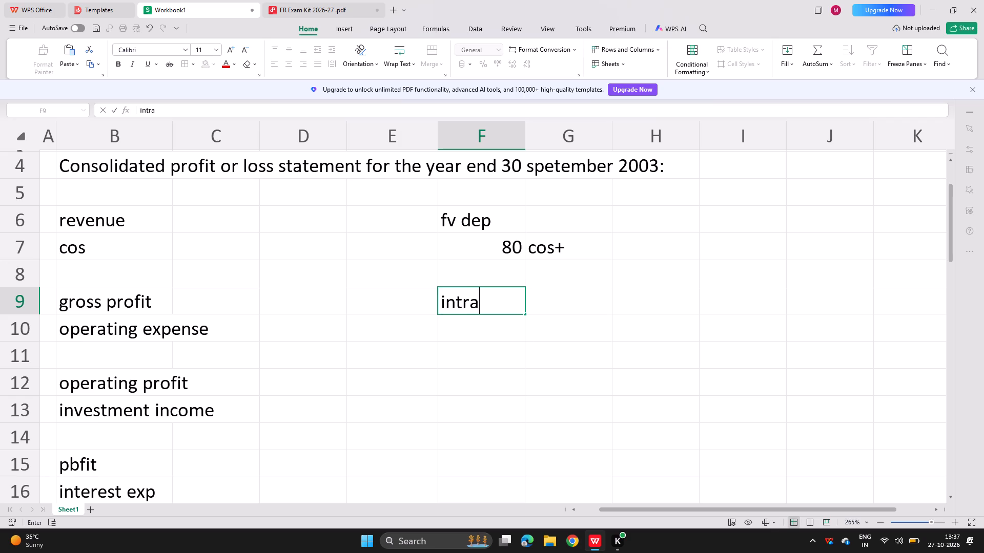
Enter the intra-group sales amount 1200 in F10 and move it to G9, beside the "intra" label.
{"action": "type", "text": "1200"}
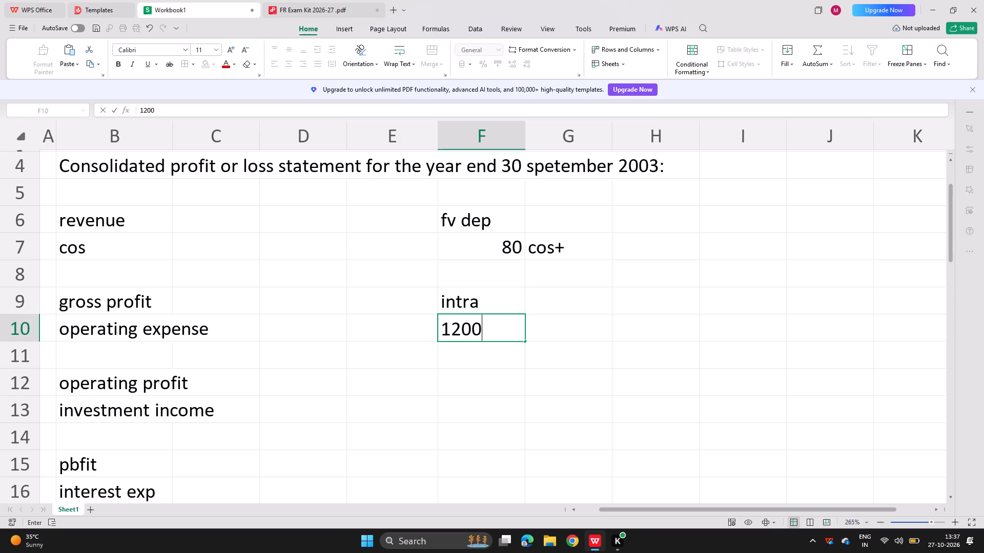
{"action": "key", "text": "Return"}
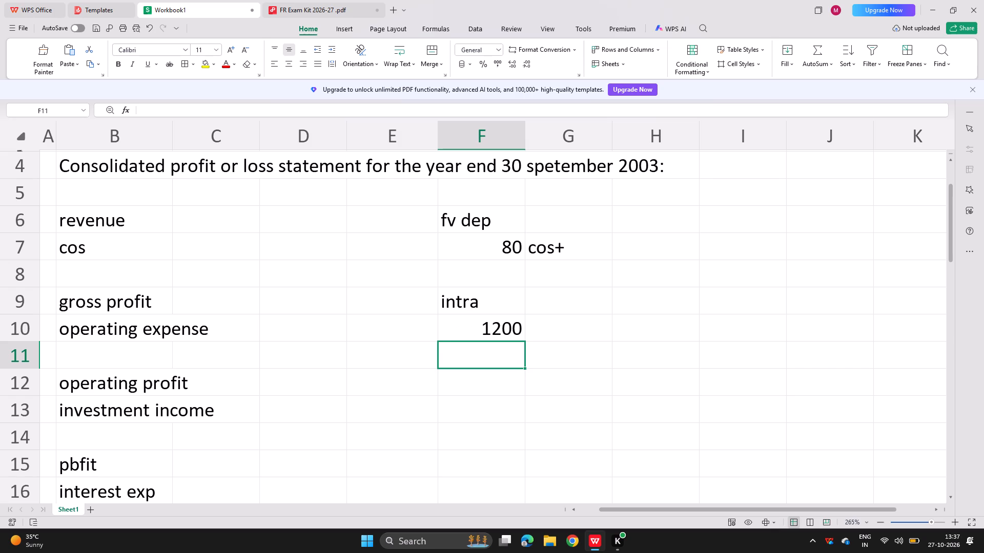
{"action": "left_click", "coordinate": [499, 326]}
{"action": "left_click", "coordinate": [499, 326]}
{"action": "key", "text": "ctrl+x"}
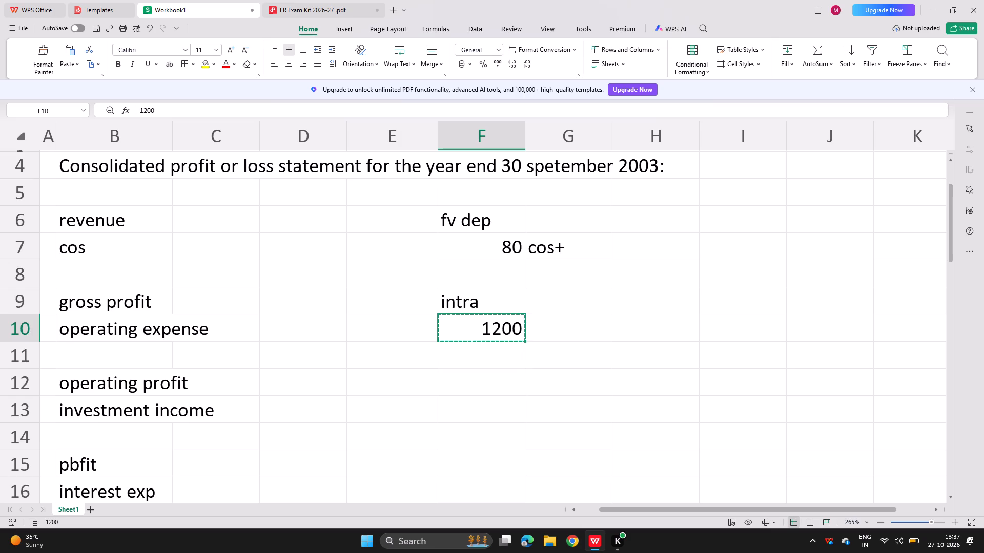
{"action": "key", "text": "Right"}
{"action": "key", "text": "Up"}
{"action": "key", "text": "Return"}
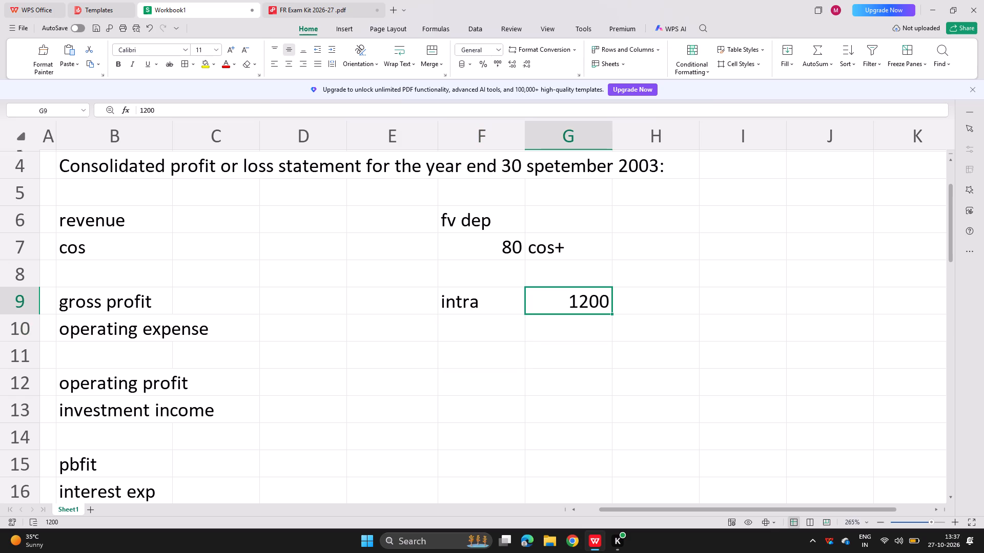
Recheck the PDF's inventory note, then add the label "rem" in F10 with the amount 300 in G10.
{"action": "left_click", "coordinate": [469, 344]}
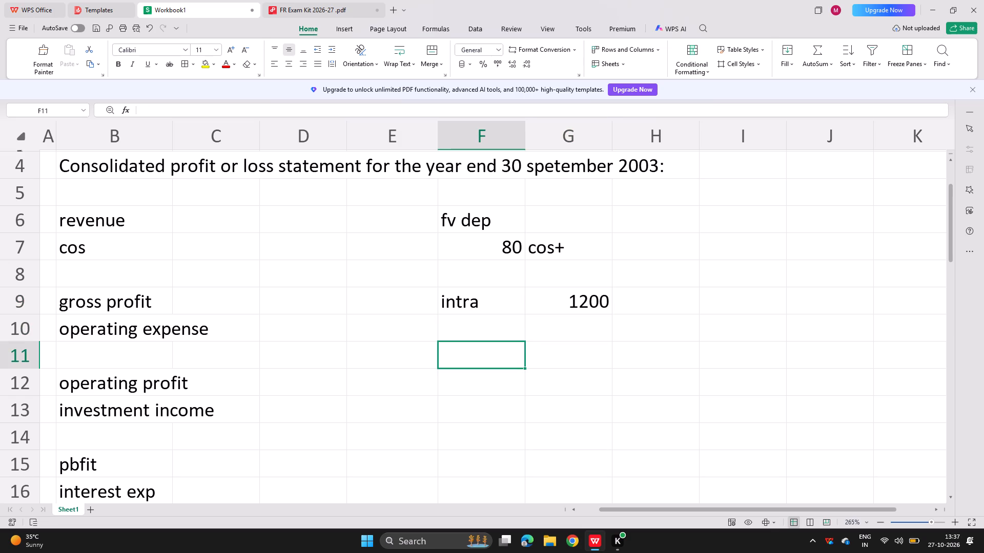
{"action": "left_click", "coordinate": [323, 0]}
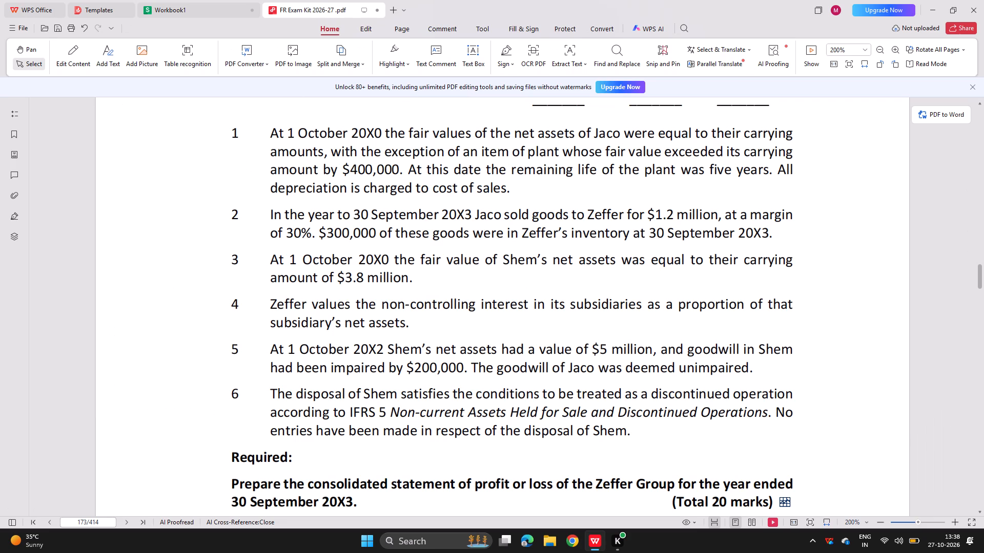
{"action": "left_click", "coordinate": [156, 0]}
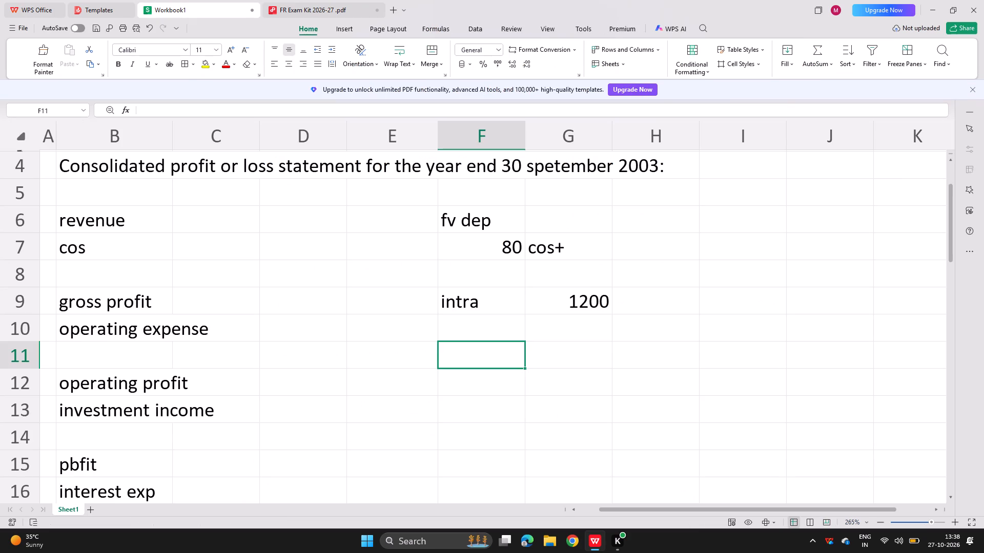
{"action": "left_click", "coordinate": [493, 320]}
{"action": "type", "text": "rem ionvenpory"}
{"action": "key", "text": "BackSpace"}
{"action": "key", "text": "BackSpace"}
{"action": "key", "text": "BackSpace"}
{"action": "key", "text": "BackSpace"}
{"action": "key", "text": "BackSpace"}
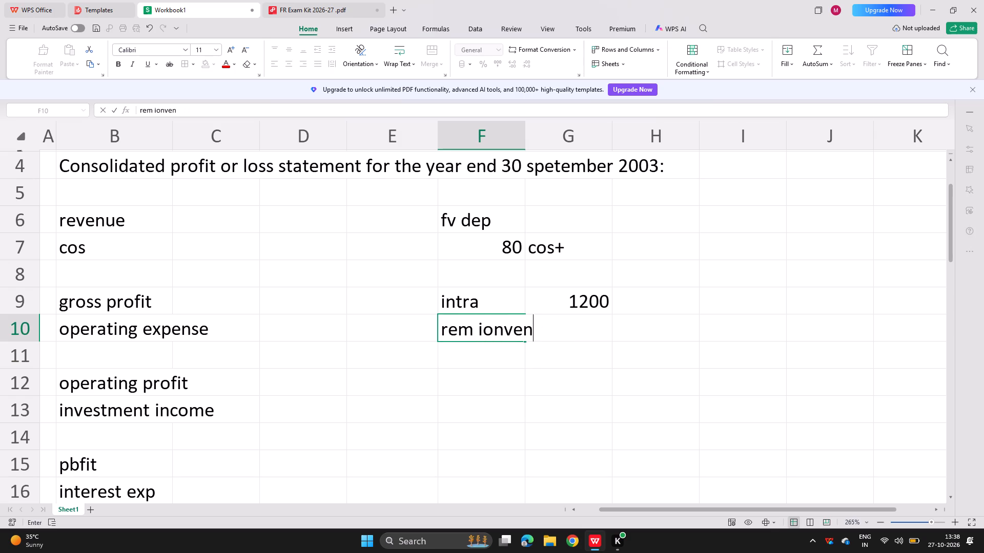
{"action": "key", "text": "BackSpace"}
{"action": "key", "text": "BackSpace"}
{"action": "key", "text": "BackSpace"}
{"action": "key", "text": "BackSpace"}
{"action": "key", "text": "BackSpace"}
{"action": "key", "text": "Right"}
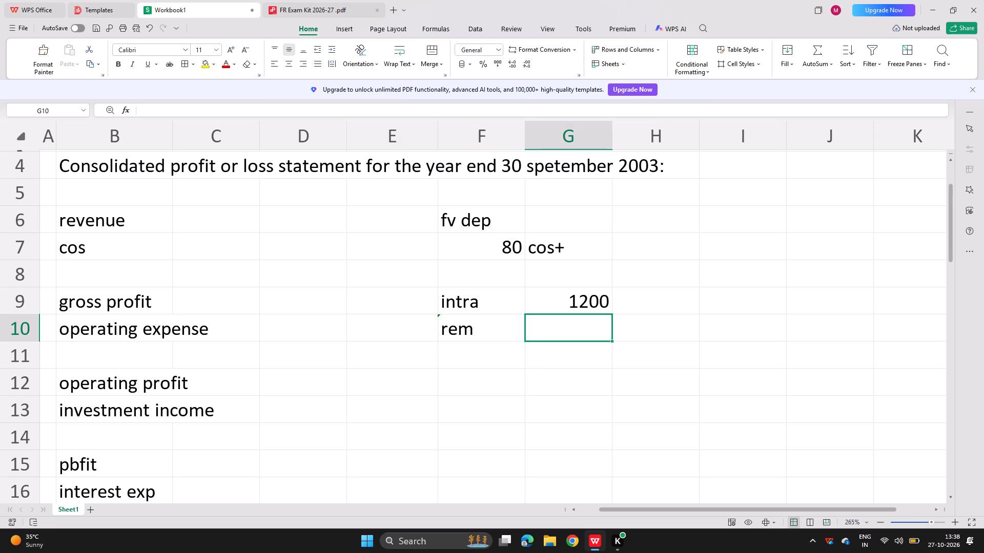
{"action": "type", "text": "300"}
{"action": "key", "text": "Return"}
Add the label "purp" in F11 and calculate its amount in G11 with the formula =G10*0.30.
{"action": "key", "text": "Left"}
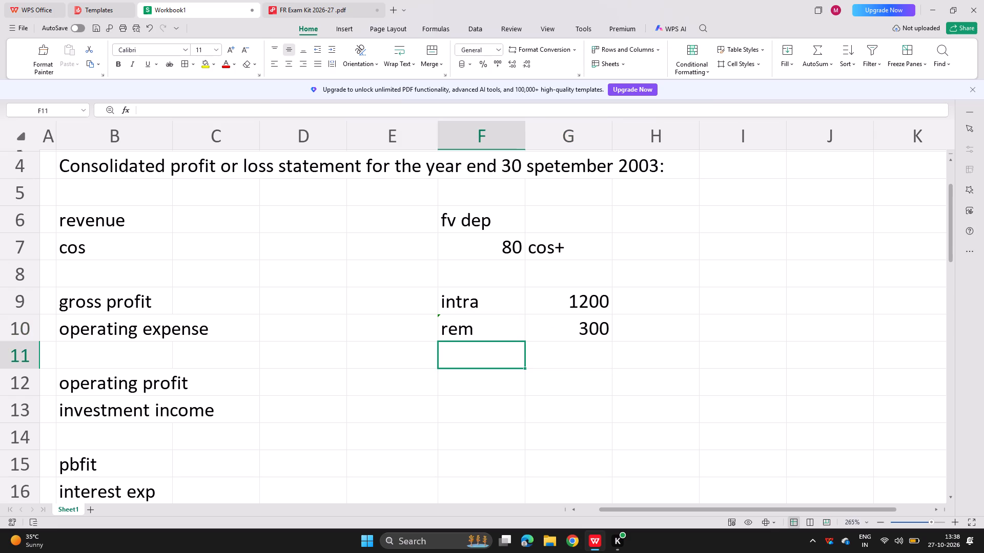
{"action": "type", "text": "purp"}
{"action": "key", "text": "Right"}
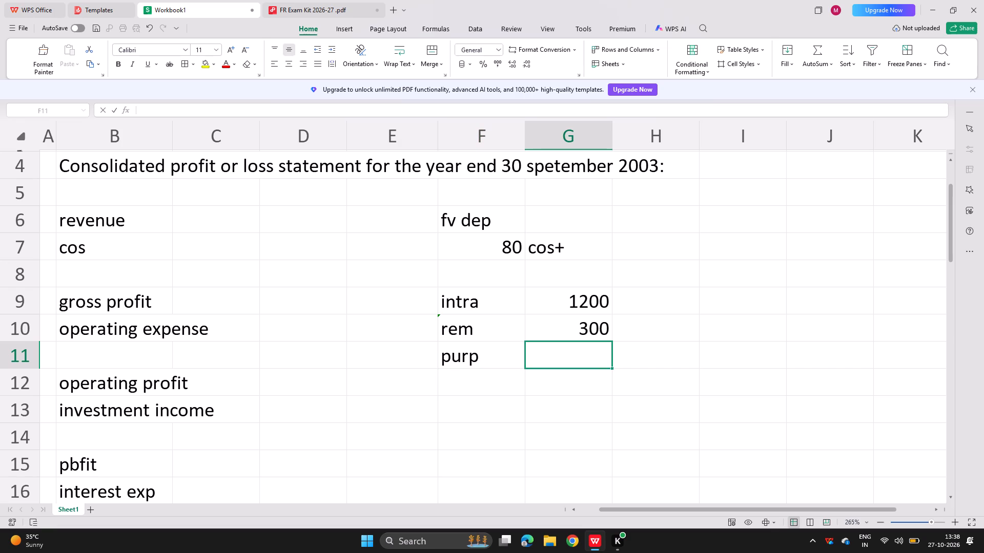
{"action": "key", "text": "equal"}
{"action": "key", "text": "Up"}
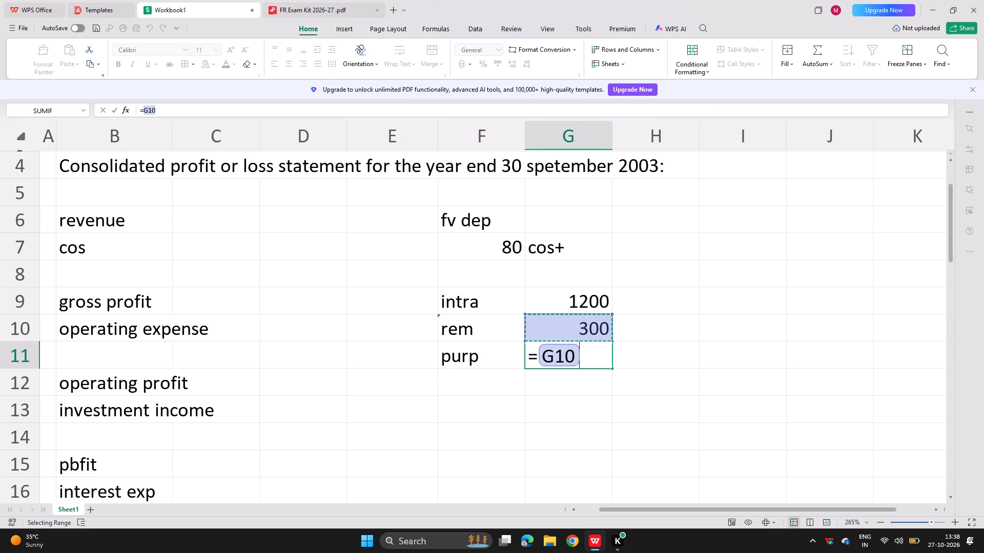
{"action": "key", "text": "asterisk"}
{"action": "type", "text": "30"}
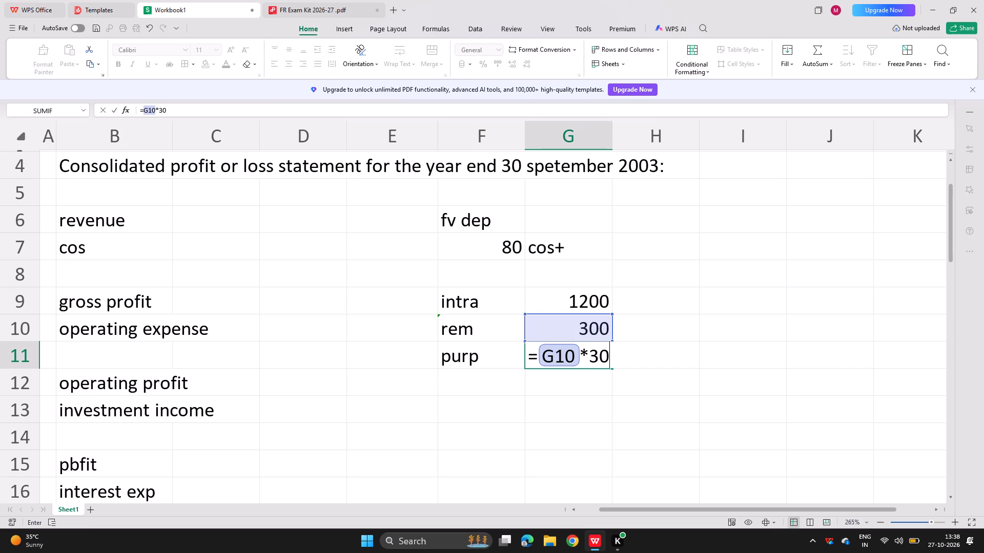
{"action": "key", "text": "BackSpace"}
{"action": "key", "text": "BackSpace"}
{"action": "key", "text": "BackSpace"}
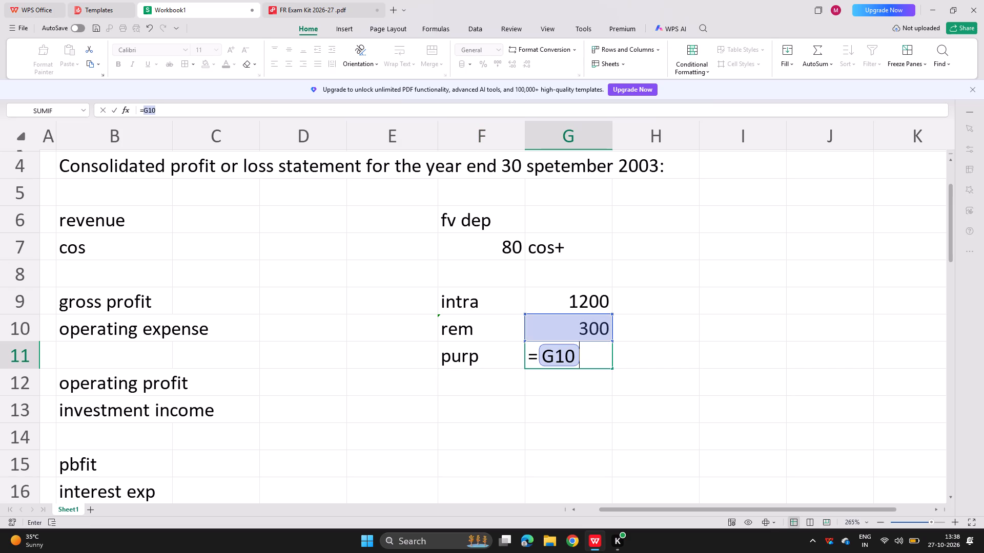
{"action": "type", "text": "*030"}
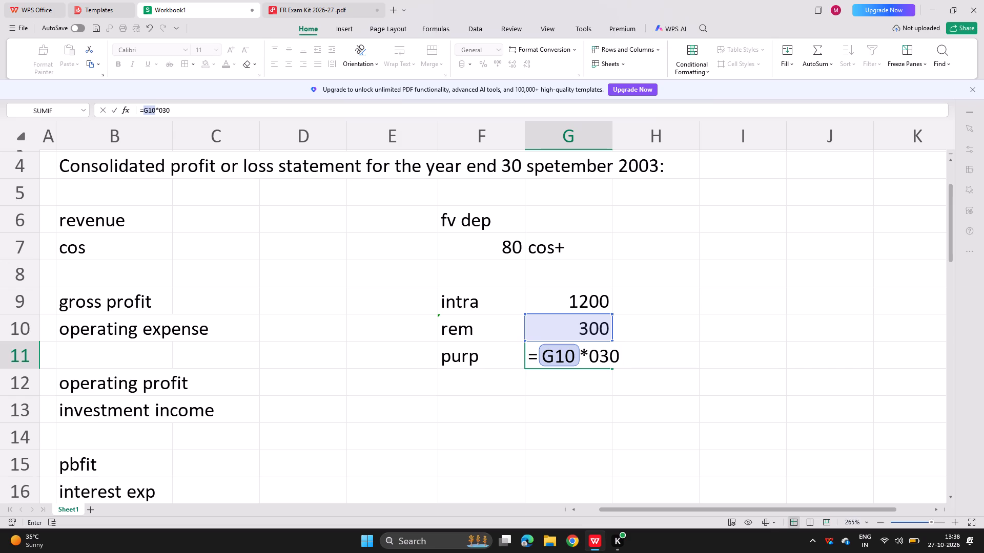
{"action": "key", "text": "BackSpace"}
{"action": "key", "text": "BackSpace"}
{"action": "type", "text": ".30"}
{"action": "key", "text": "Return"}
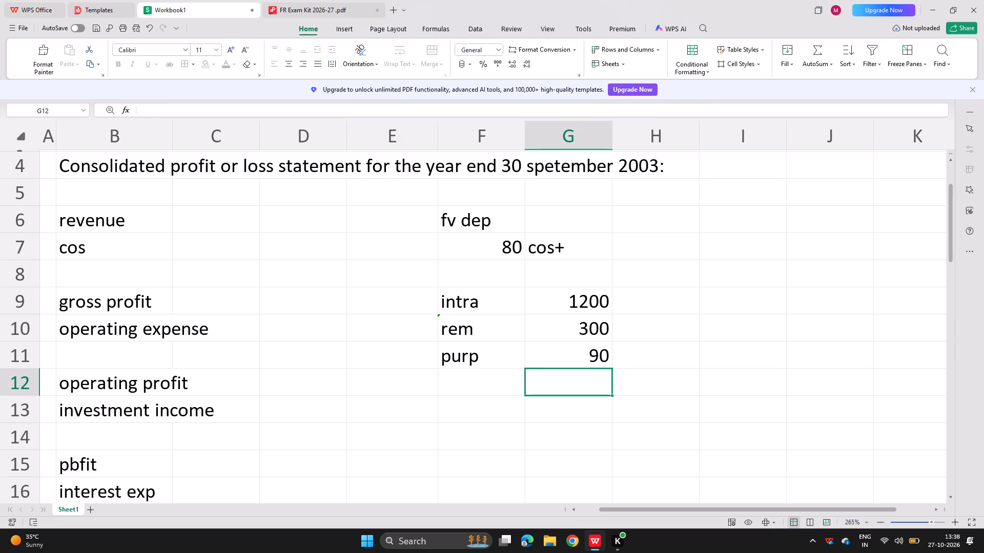
Note "cos+" in H11 beside the purp amount.
{"action": "left_click", "coordinate": [657, 365]}
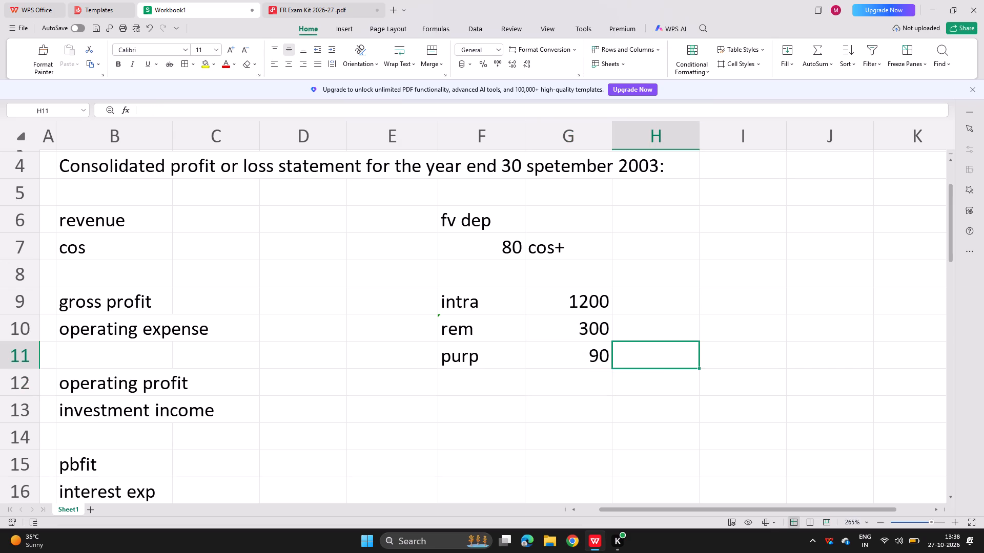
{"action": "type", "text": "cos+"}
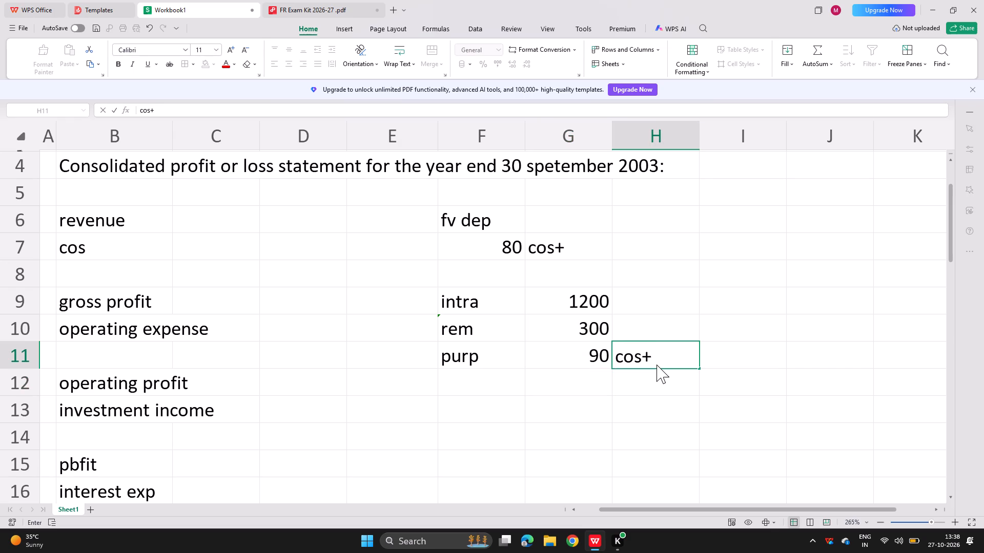
Note "rev-cos-" in H9 beside the intra-group amount.
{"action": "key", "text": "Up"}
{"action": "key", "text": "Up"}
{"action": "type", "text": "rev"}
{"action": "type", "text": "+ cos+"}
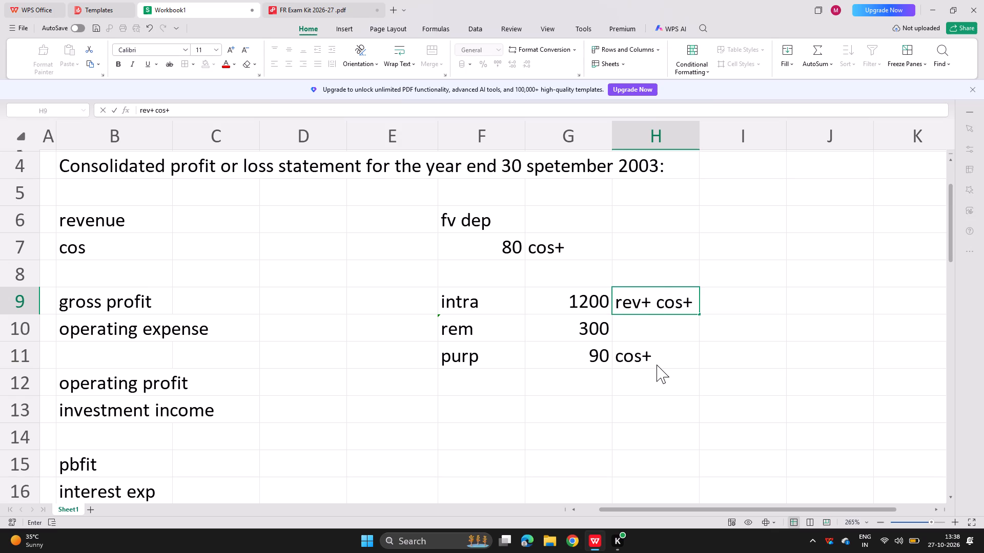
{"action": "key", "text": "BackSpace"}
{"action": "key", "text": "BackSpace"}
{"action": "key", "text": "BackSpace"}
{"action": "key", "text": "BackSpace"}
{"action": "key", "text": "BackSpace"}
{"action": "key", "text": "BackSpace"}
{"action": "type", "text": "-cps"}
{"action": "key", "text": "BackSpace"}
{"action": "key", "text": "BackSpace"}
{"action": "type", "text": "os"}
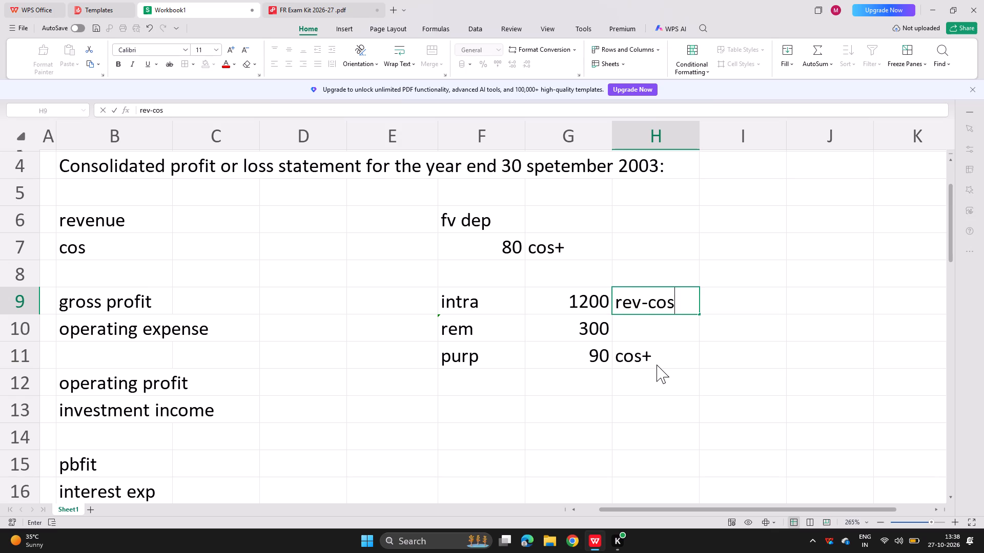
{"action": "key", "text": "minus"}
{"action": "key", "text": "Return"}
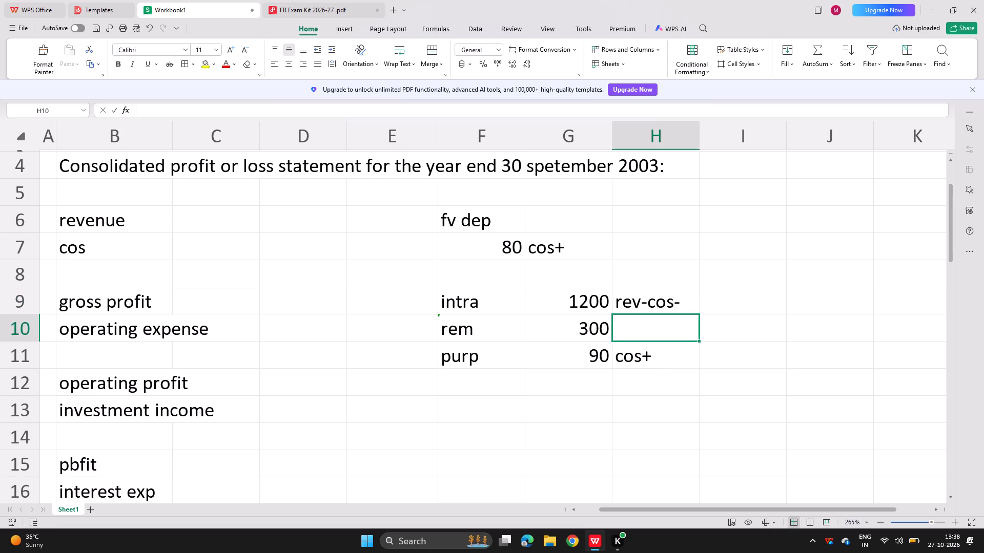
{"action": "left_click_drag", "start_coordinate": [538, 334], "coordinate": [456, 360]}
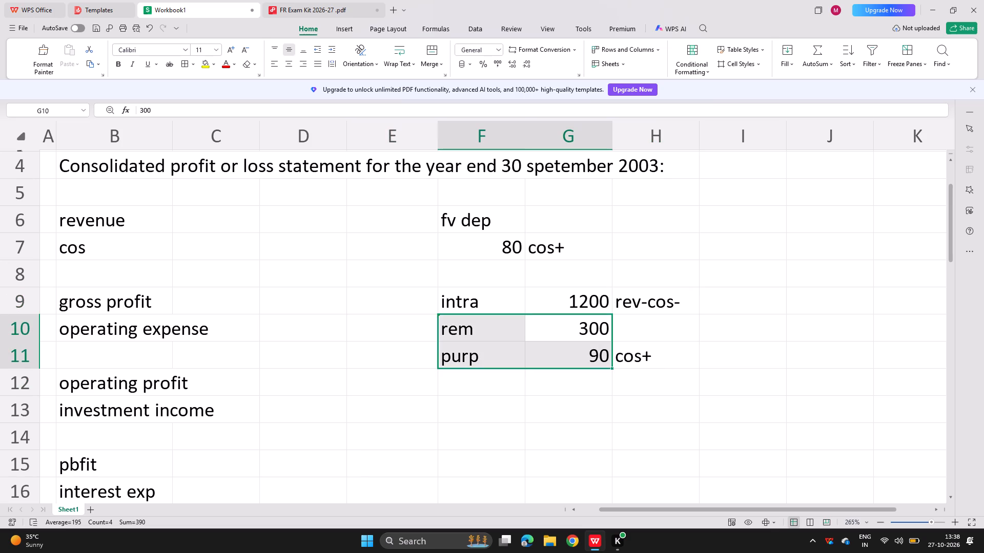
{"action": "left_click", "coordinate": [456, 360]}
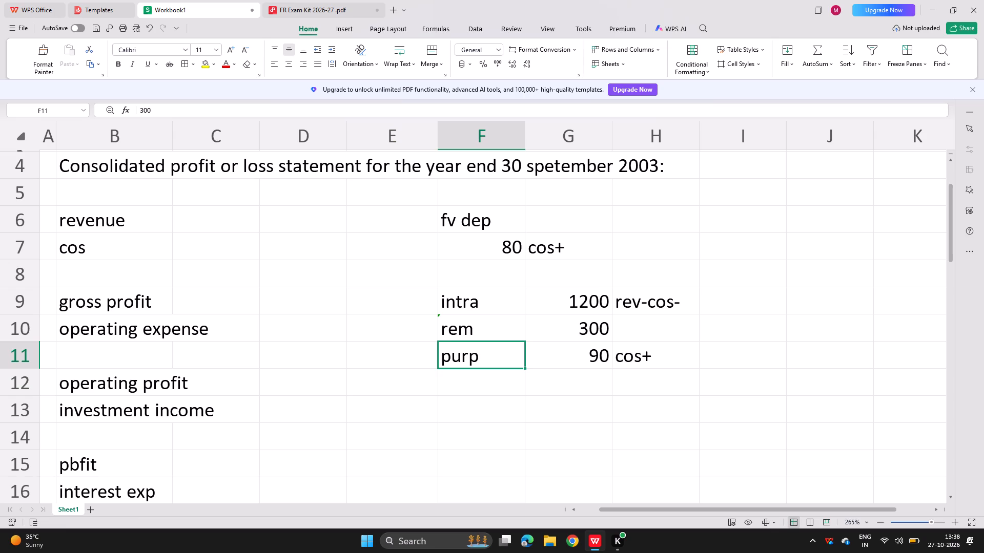
Read the Zeffer question's remaining notes and the requirement in the FR Exam Kit PDF.
{"action": "left_click", "coordinate": [306, 6]}
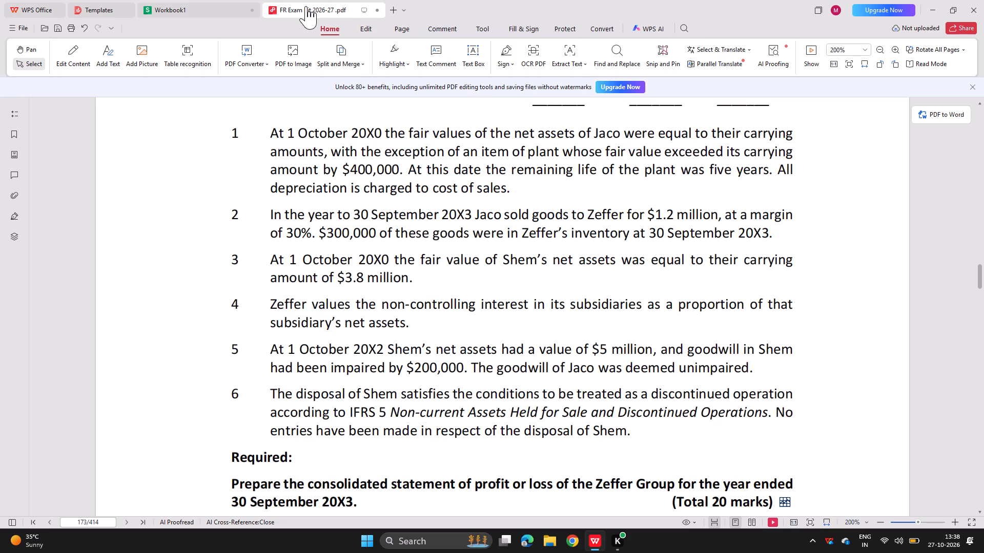
{"action": "scroll", "coordinate": [222, 247], "scroll_direction": "down", "scroll_amount": 1, "text": "ctrl"}
{"action": "scroll", "coordinate": [222, 247], "scroll_direction": "down", "scroll_amount": 1}
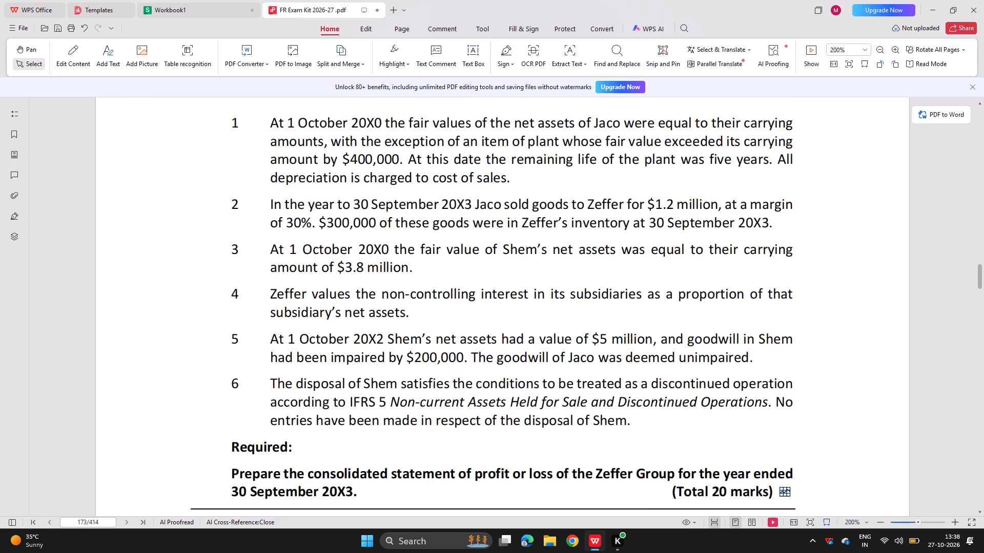
{"action": "scroll", "coordinate": [222, 247], "scroll_direction": "down", "scroll_amount": 3}
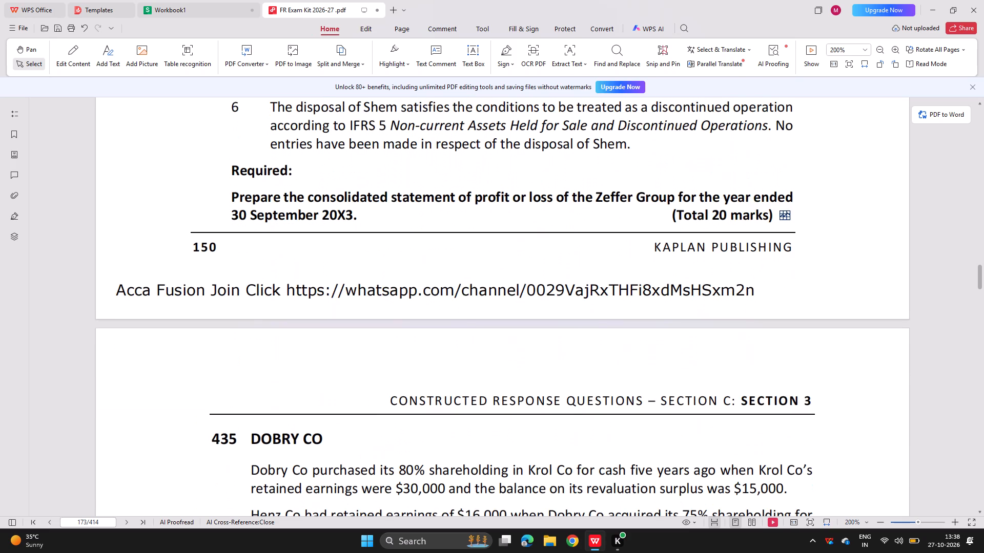
{"action": "scroll", "coordinate": [222, 247], "scroll_direction": "down", "scroll_amount": 1}
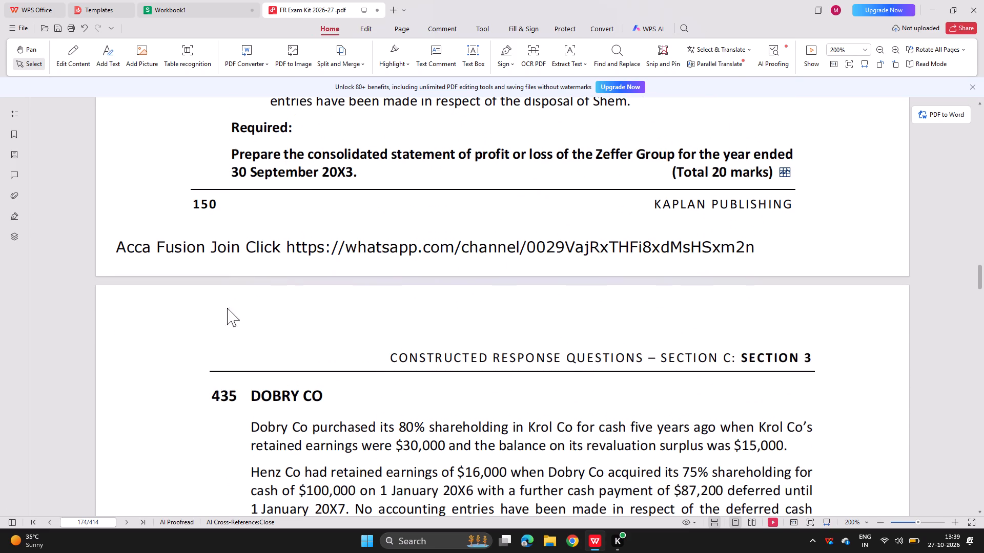
{"action": "scroll", "coordinate": [251, 346], "scroll_direction": "up", "scroll_amount": 1}
{"action": "scroll", "coordinate": [251, 346], "scroll_direction": "down", "scroll_amount": 2}
{"action": "scroll", "coordinate": [251, 346], "scroll_direction": "up", "scroll_amount": 3}
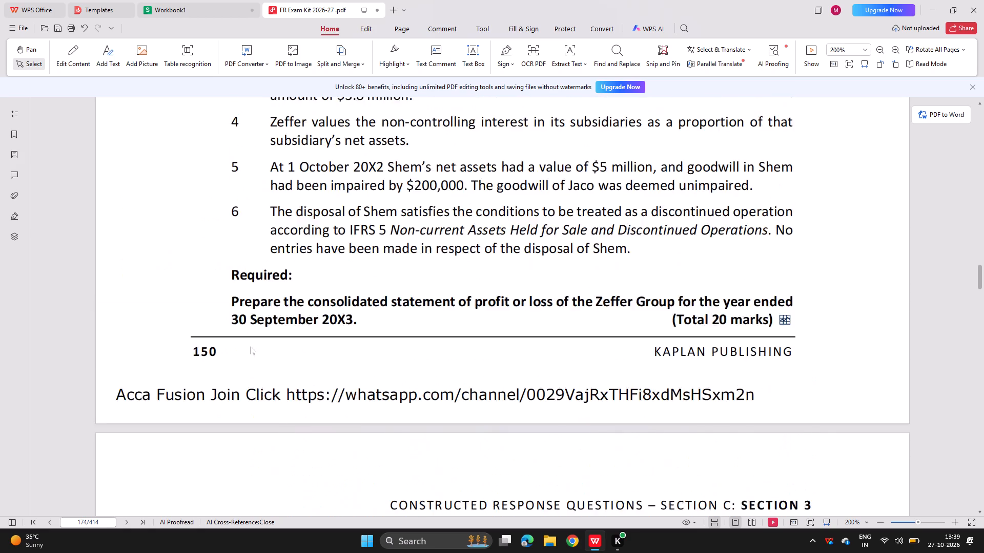
In Workbook1, move the fv dep, intra, rem and purp workings from F6:H11 to B55, below the net assets at disposal working.
{"action": "left_click", "coordinate": [166, 1]}
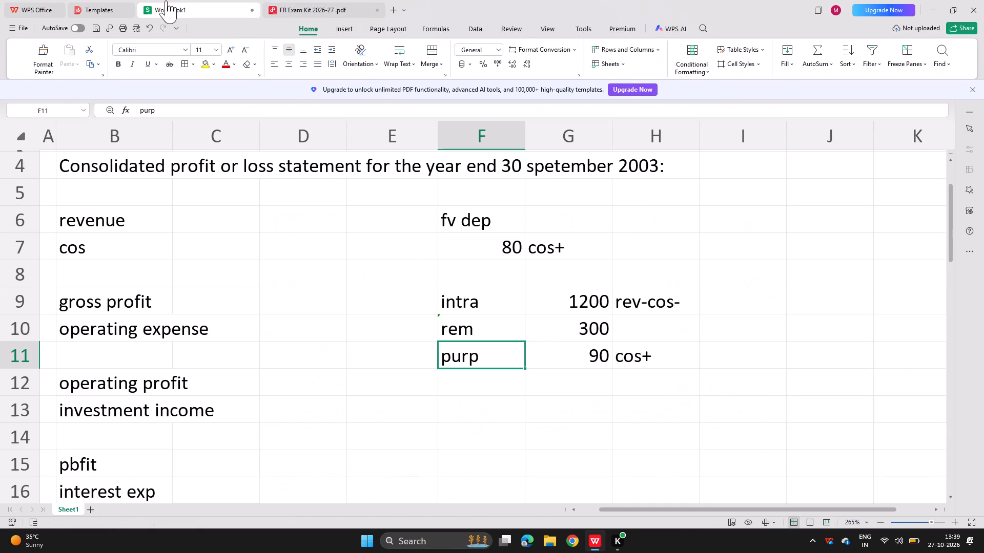
{"action": "left_click_drag", "start_coordinate": [449, 223], "coordinate": [663, 346]}
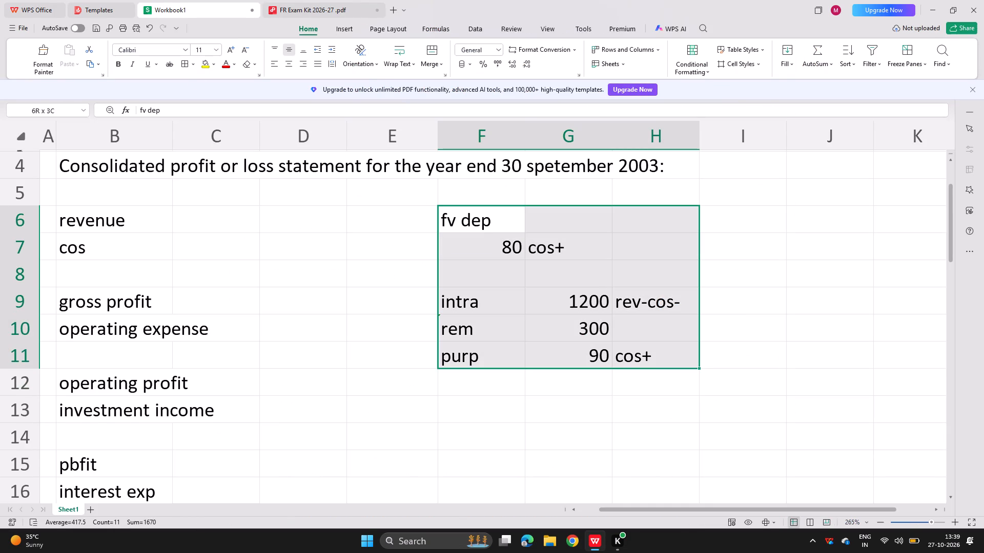
{"action": "left_click_drag", "start_coordinate": [663, 346], "coordinate": [660, 347]}
{"action": "key", "text": "ctrl+x"}
{"action": "scroll", "coordinate": [514, 439], "scroll_direction": "down", "scroll_amount": 4}
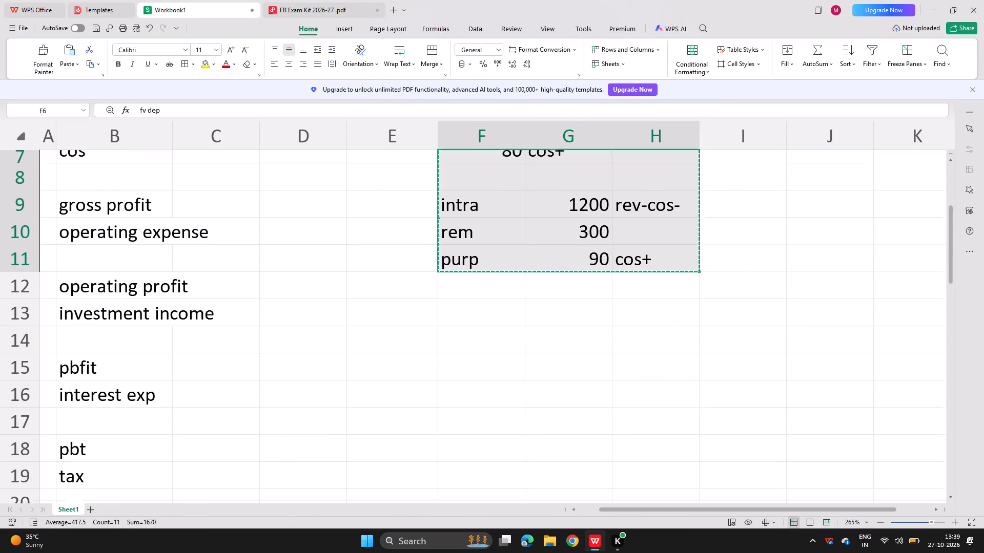
{"action": "scroll", "coordinate": [514, 439], "scroll_direction": "down", "scroll_amount": 9}
{"action": "scroll", "coordinate": [514, 439], "scroll_direction": "up", "scroll_amount": 1}
{"action": "scroll", "coordinate": [514, 439], "scroll_direction": "down", "scroll_amount": 1}
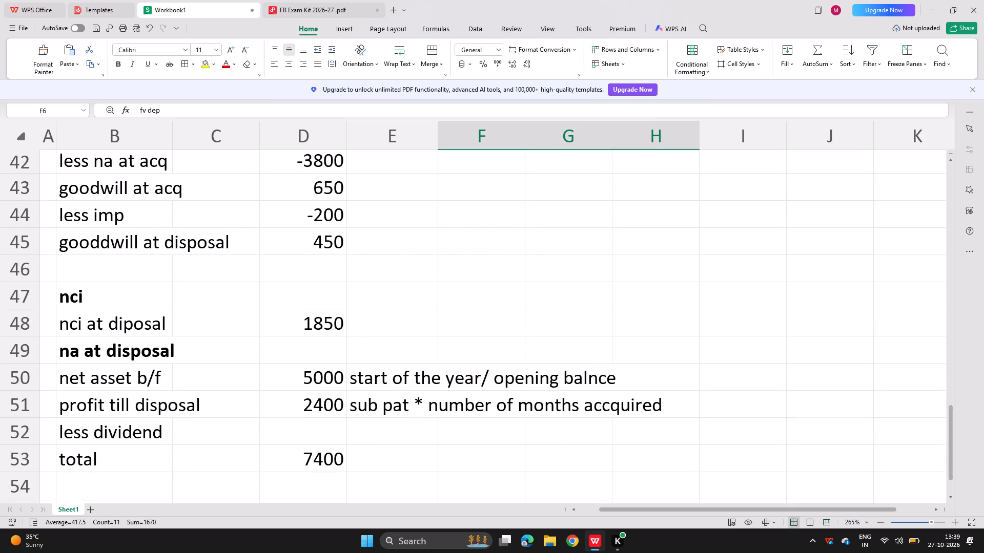
{"action": "scroll", "coordinate": [203, 386], "scroll_direction": "down", "scroll_amount": 1}
{"action": "left_click", "coordinate": [130, 481]}
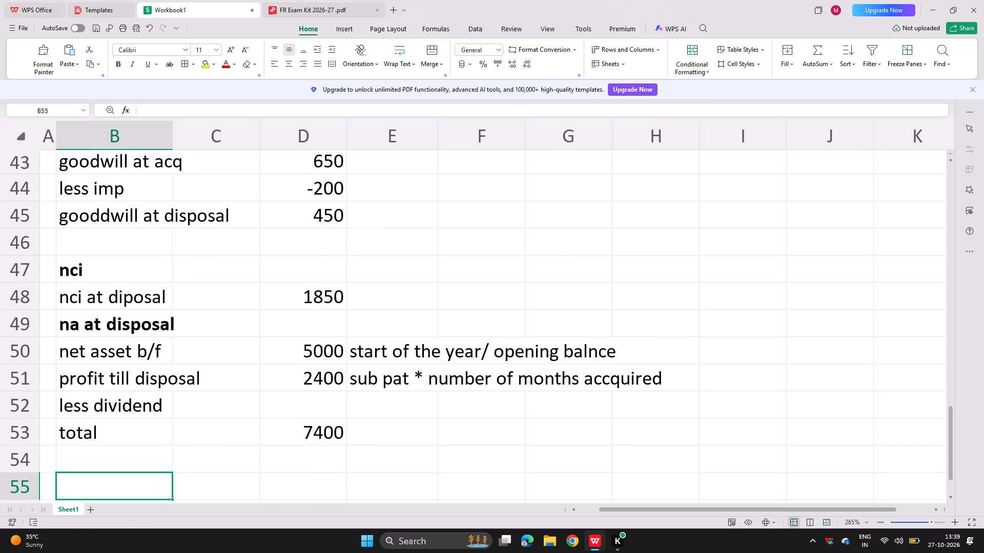
{"action": "key", "text": "ctrl+v"}
{"action": "scroll", "coordinate": [130, 481], "scroll_direction": "right", "scroll_amount": 3}
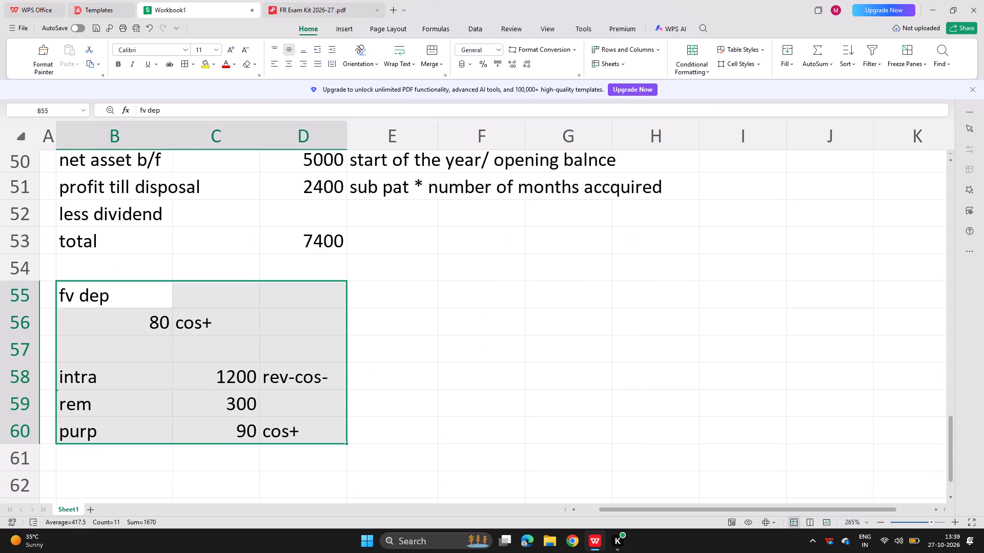
{"action": "left_click", "coordinate": [275, 339]}
Review the consolidated statement's line items from the heading down to the profit after tax lines.
{"action": "scroll", "coordinate": [275, 339], "scroll_direction": "up", "scroll_amount": 17}
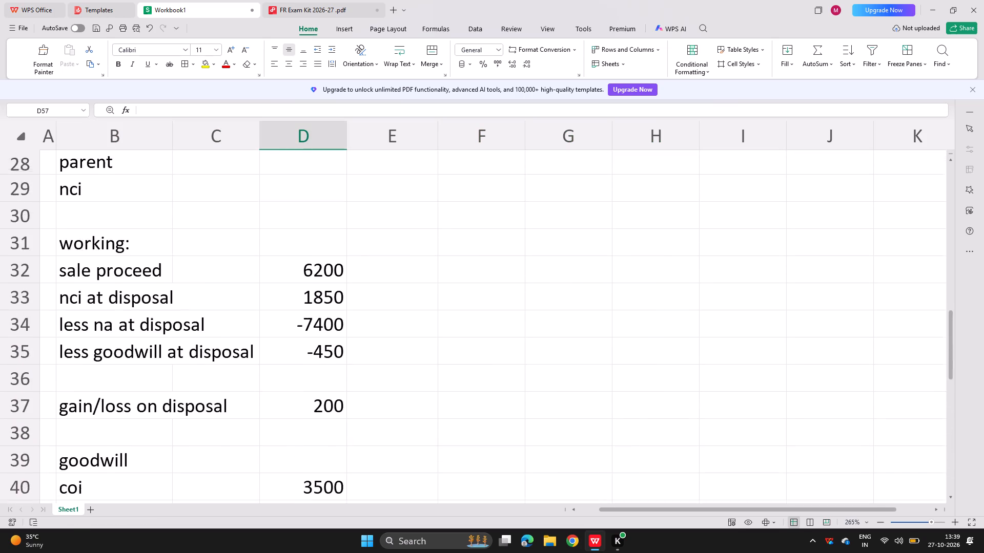
{"action": "scroll", "coordinate": [275, 339], "scroll_direction": "up", "scroll_amount": 5}
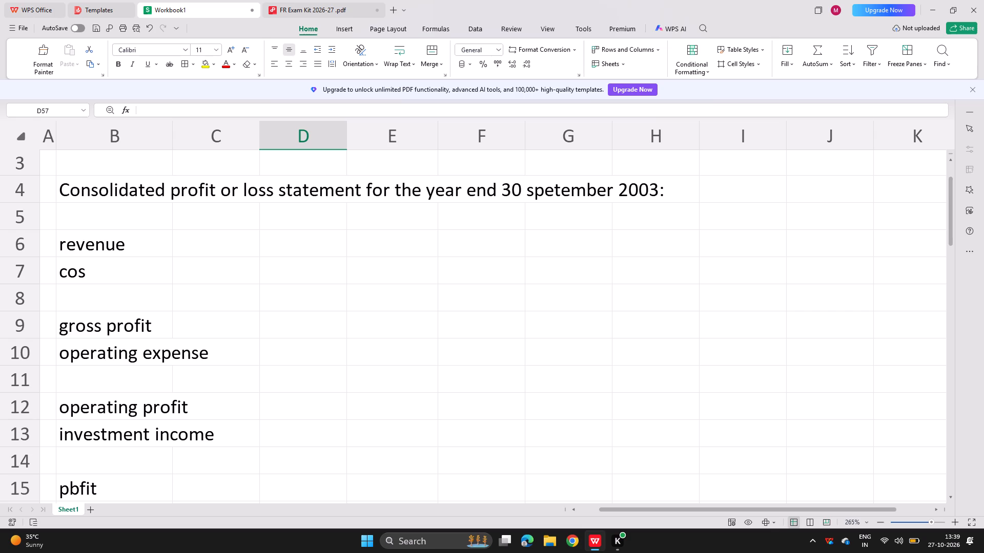
{"action": "scroll", "coordinate": [212, 358], "scroll_direction": "up", "scroll_amount": 3}
{"action": "scroll", "coordinate": [249, 320], "scroll_direction": "right", "scroll_amount": 2}
{"action": "left_click", "coordinate": [193, 292]}
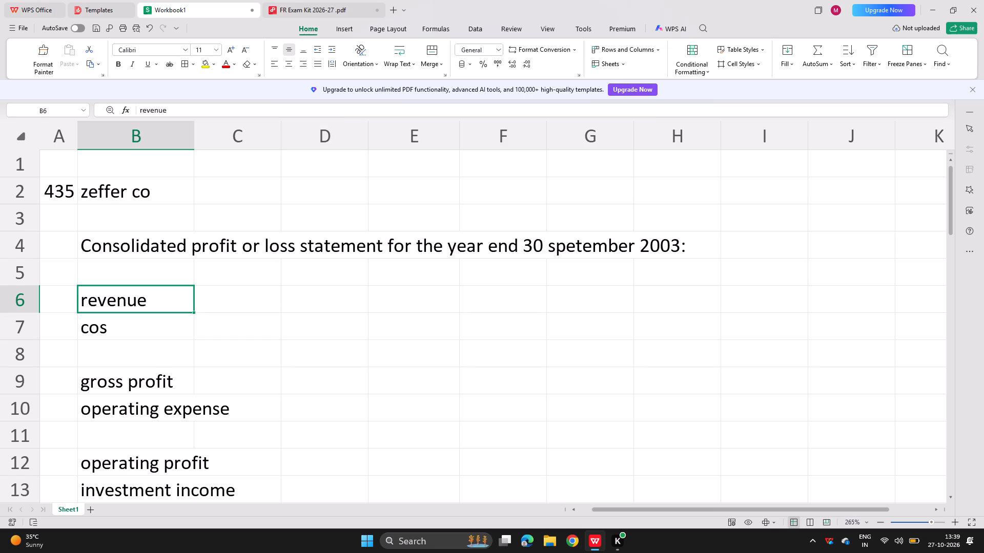
{"action": "scroll", "coordinate": [201, 312], "scroll_direction": "down", "scroll_amount": 2}
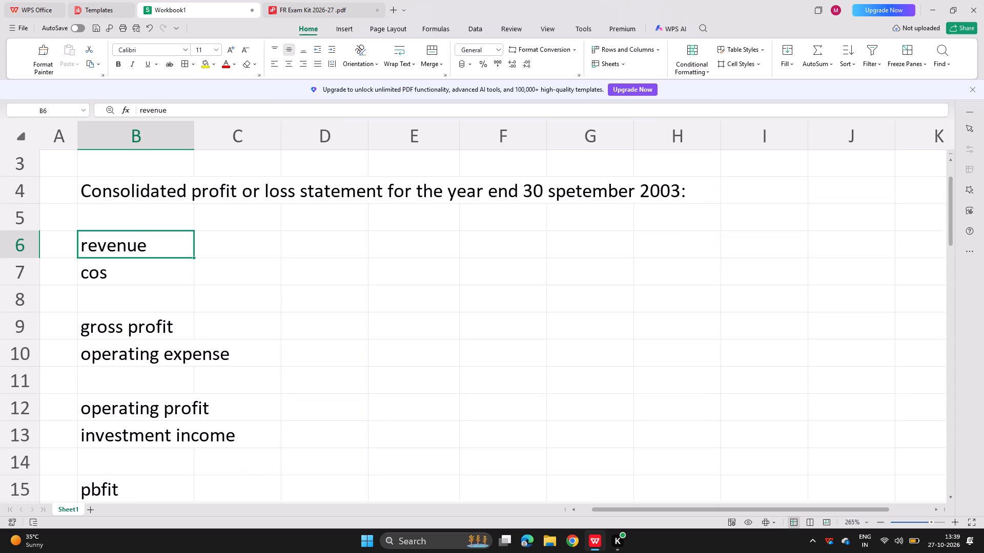
{"action": "scroll", "coordinate": [201, 312], "scroll_direction": "down", "scroll_amount": 4}
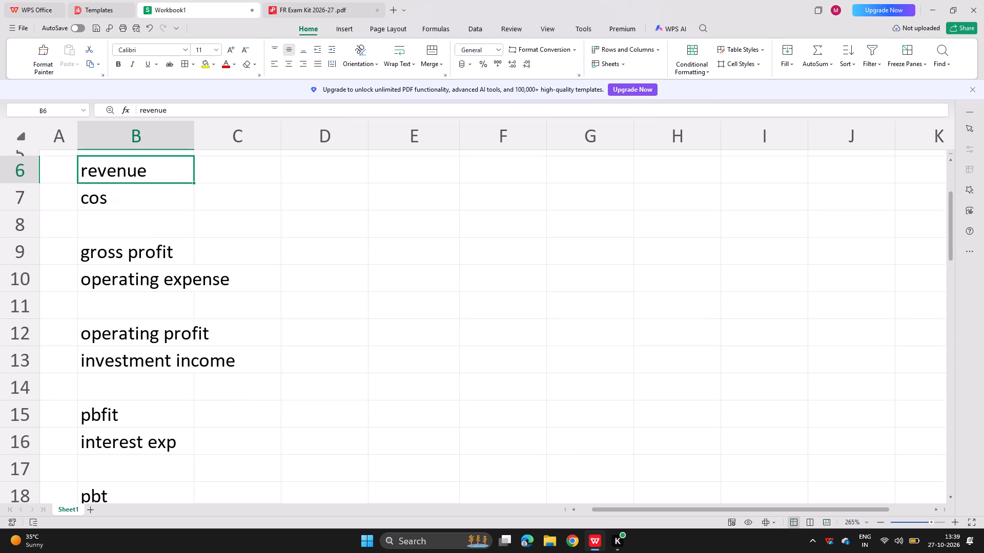
{"action": "scroll", "coordinate": [201, 312], "scroll_direction": "down", "scroll_amount": 3}
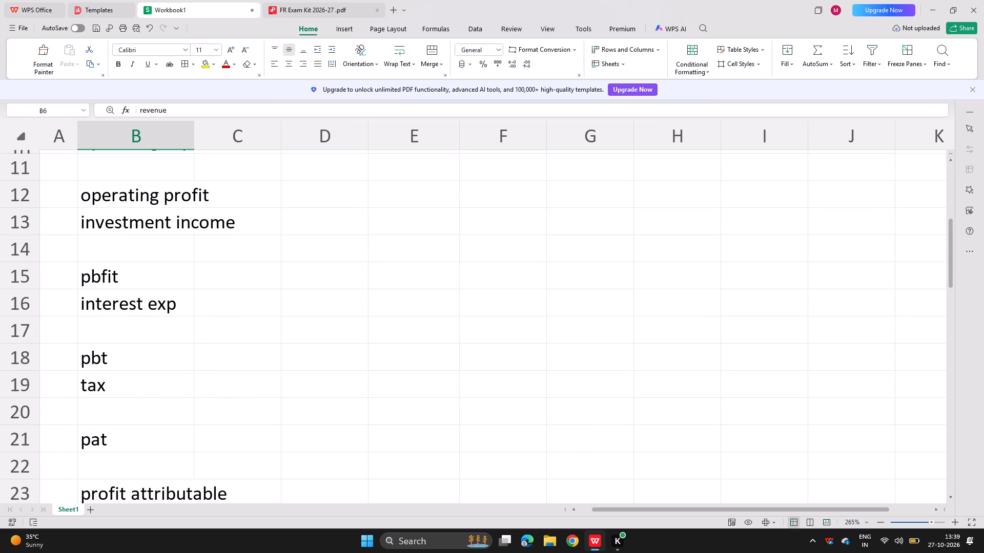
Replace the "pat" label in B21 with "profit from continue operation".
{"action": "left_click", "coordinate": [124, 438]}
{"action": "left_click", "coordinate": [124, 438]}
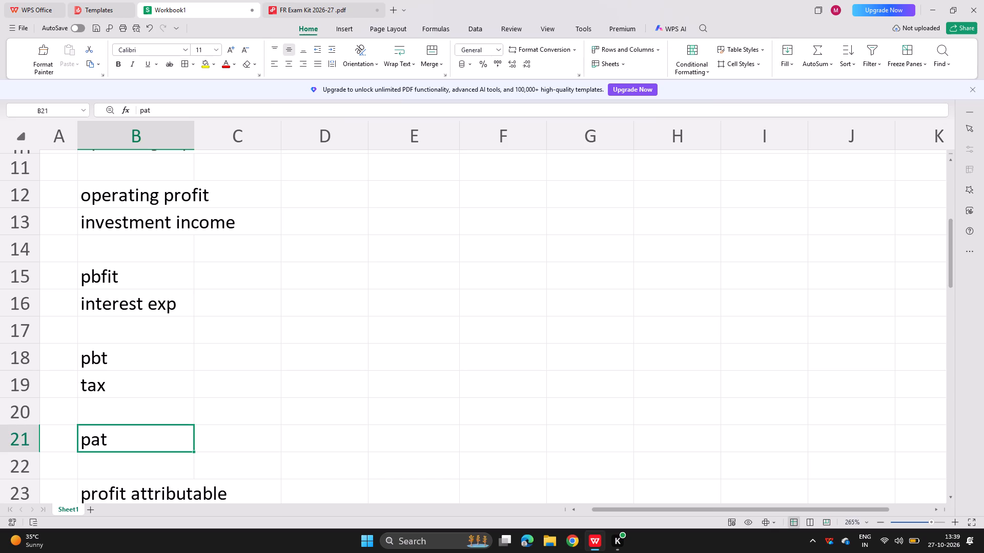
{"action": "double_click", "coordinate": [124, 438]}
{"action": "key", "text": "BackSpace"}
{"action": "key", "text": "BackSpace"}
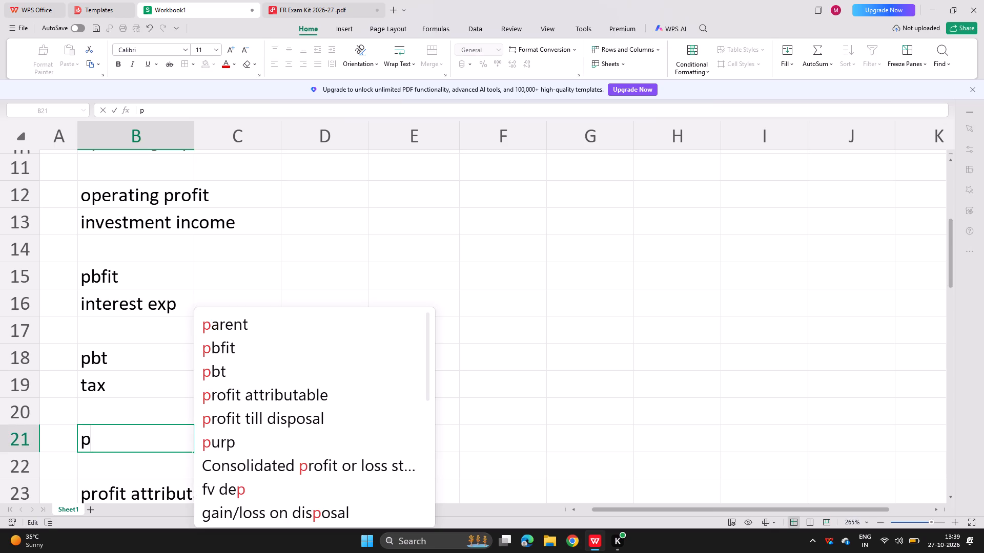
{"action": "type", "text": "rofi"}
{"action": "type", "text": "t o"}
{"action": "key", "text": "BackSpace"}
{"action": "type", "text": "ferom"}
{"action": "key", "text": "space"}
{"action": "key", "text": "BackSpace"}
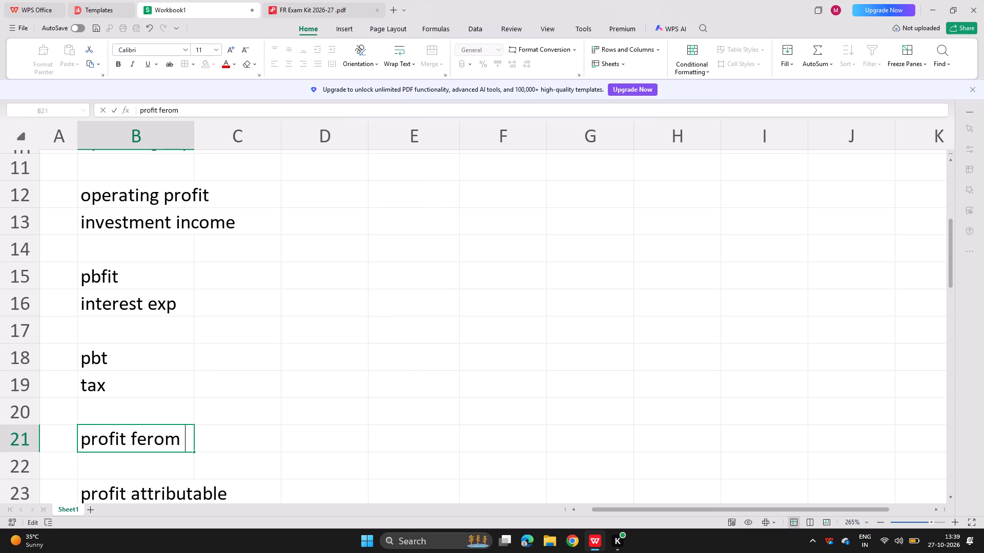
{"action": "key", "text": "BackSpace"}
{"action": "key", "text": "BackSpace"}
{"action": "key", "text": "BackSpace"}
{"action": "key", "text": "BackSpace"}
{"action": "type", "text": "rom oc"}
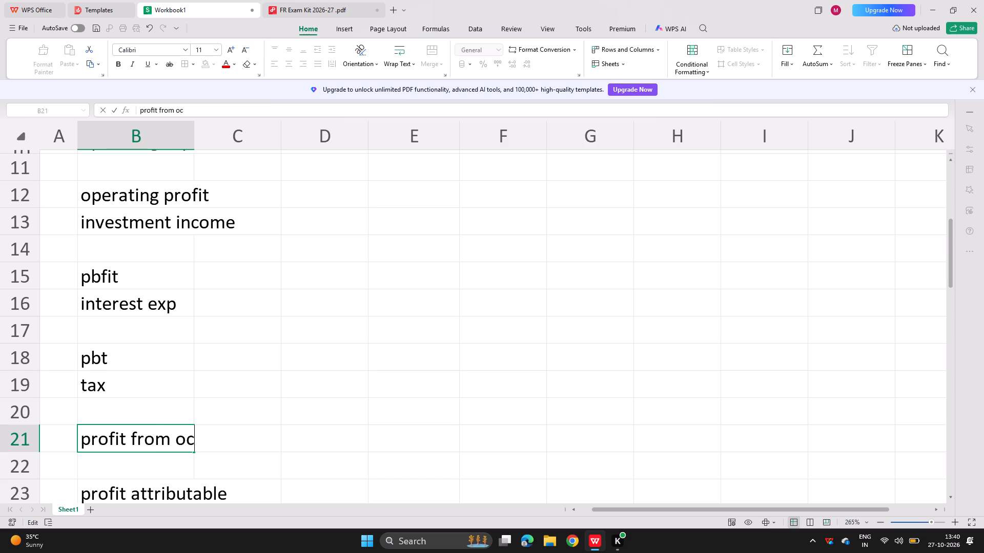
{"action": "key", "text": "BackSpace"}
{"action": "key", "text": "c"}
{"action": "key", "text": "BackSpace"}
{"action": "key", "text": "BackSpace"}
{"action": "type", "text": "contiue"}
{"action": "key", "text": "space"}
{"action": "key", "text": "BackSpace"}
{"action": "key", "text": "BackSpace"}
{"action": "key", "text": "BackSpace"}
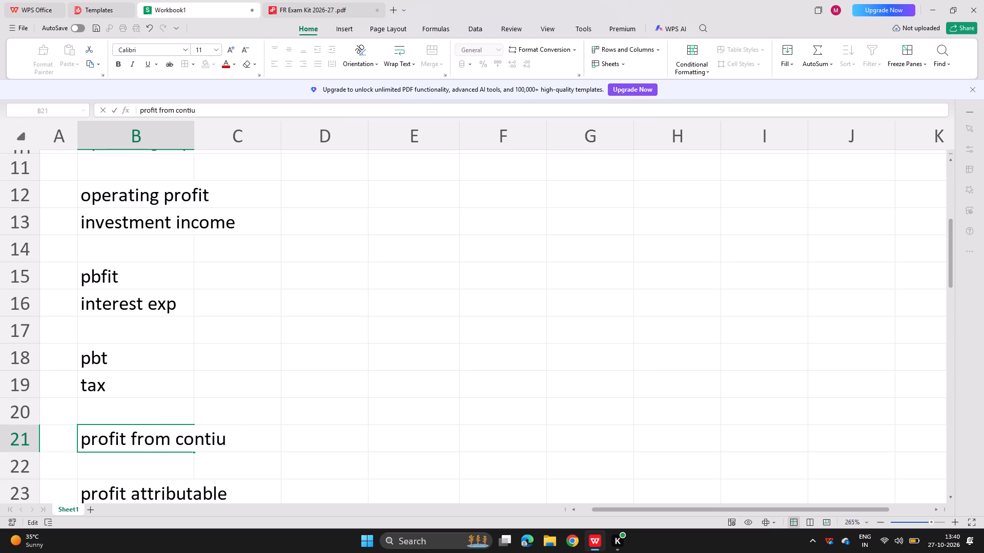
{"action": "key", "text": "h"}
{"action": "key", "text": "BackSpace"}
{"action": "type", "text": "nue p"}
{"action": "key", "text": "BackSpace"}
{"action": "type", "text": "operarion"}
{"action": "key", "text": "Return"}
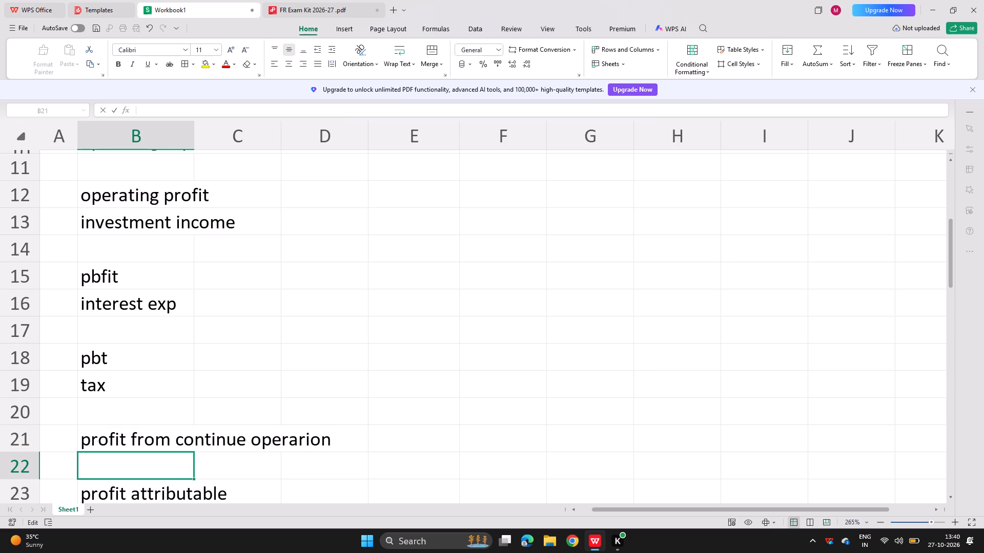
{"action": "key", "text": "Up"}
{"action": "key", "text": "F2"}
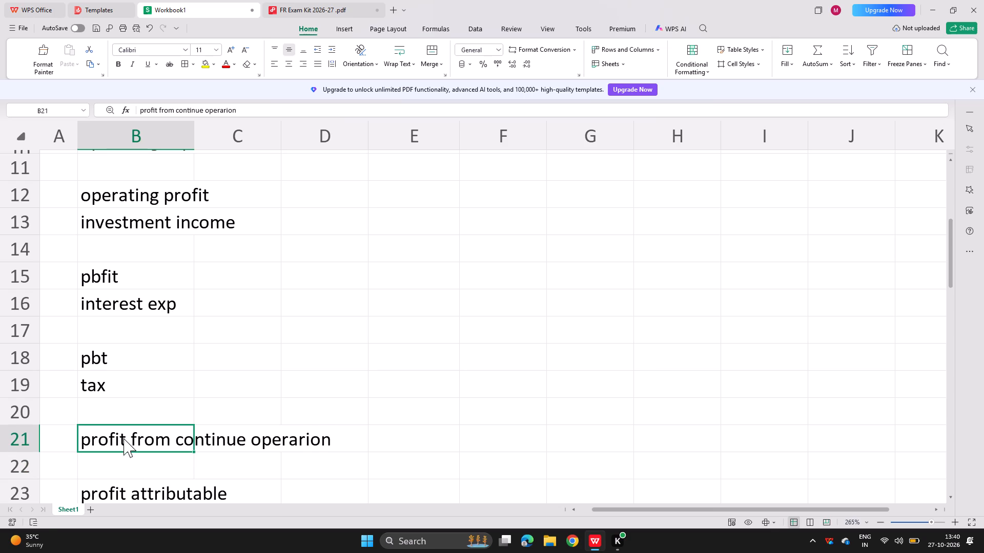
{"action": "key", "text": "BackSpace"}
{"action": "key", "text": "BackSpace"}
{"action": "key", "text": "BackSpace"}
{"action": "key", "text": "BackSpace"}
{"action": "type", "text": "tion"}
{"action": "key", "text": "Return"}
Add the label "profit from discontinue operation" in B22.
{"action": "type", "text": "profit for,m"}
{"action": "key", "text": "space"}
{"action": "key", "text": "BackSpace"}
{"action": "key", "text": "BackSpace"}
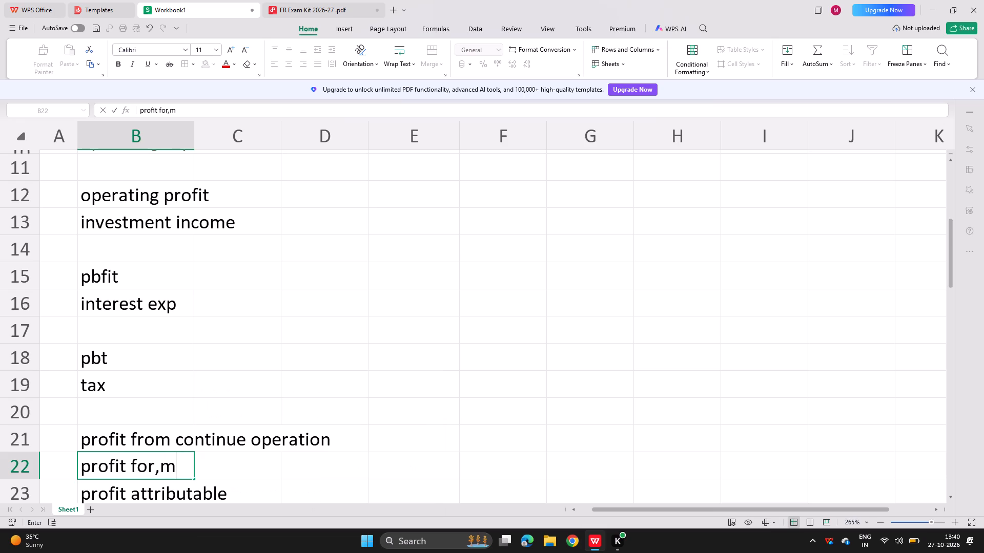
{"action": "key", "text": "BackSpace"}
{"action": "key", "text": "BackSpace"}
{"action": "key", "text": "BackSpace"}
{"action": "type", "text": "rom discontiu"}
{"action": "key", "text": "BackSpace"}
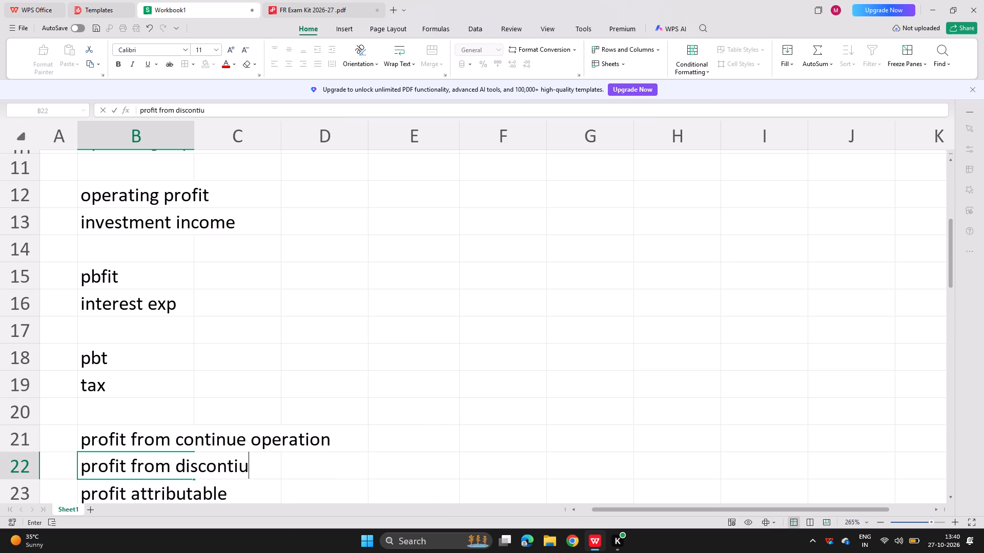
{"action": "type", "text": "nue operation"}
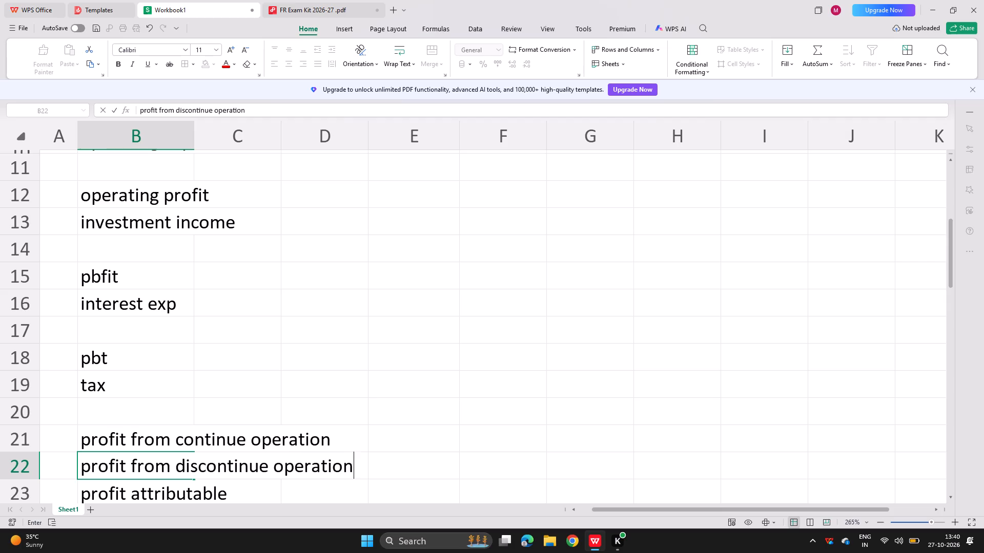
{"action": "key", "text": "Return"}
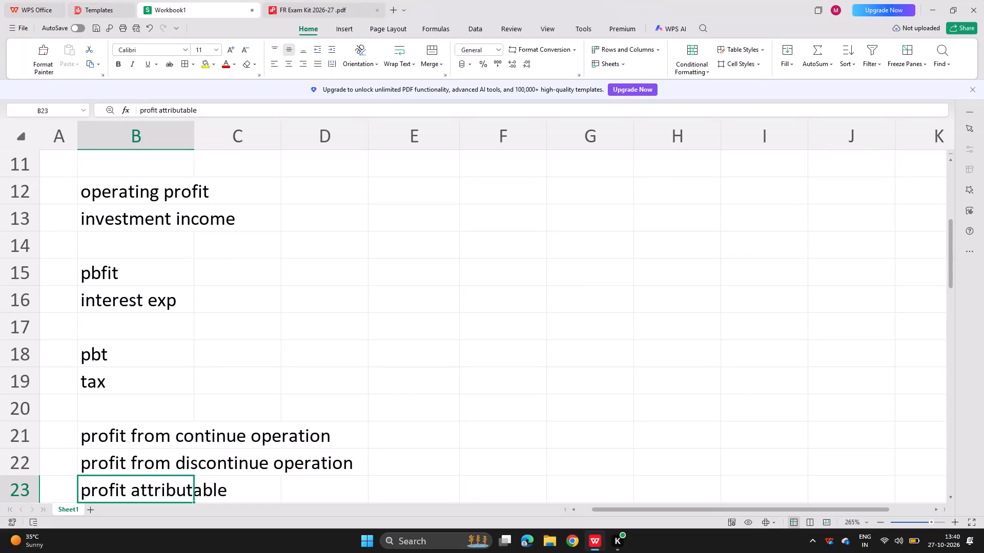
Move the continue and discontinue operation labels from B21:B22 up to B20:B21, dismissing the screen recorder update notice.
{"action": "left_click_drag", "start_coordinate": [89, 436], "coordinate": [112, 463]}
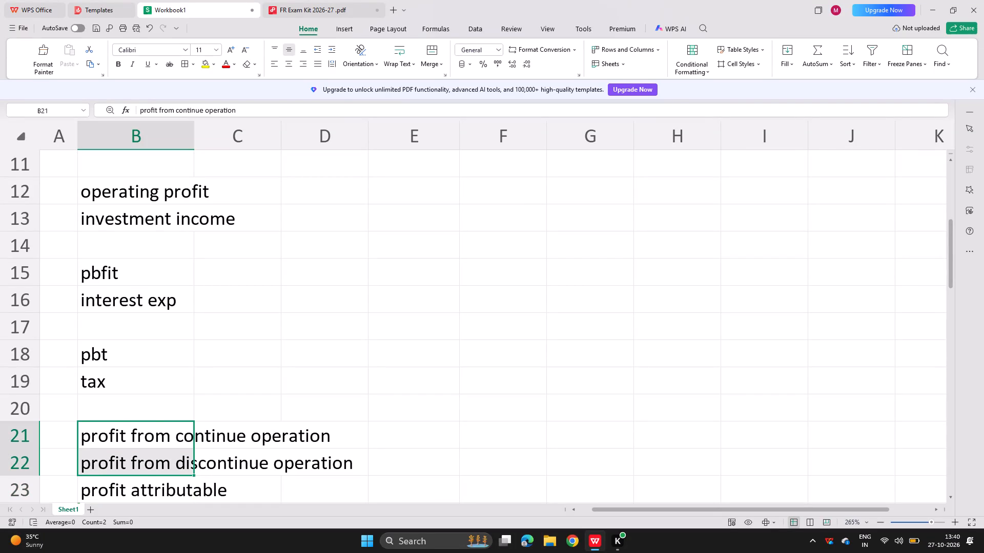
{"action": "key", "text": "ctrl+x"}
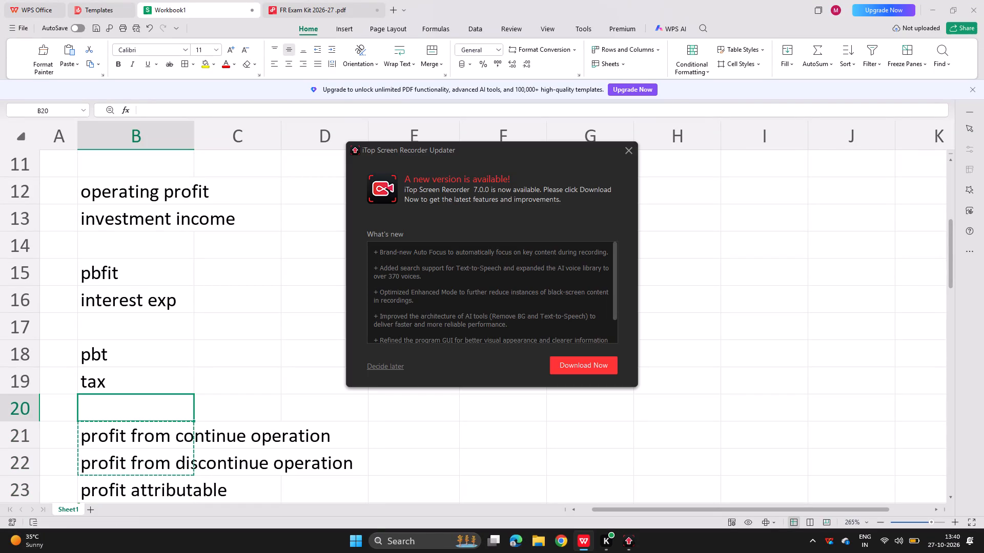
{"action": "left_click", "coordinate": [630, 152]}
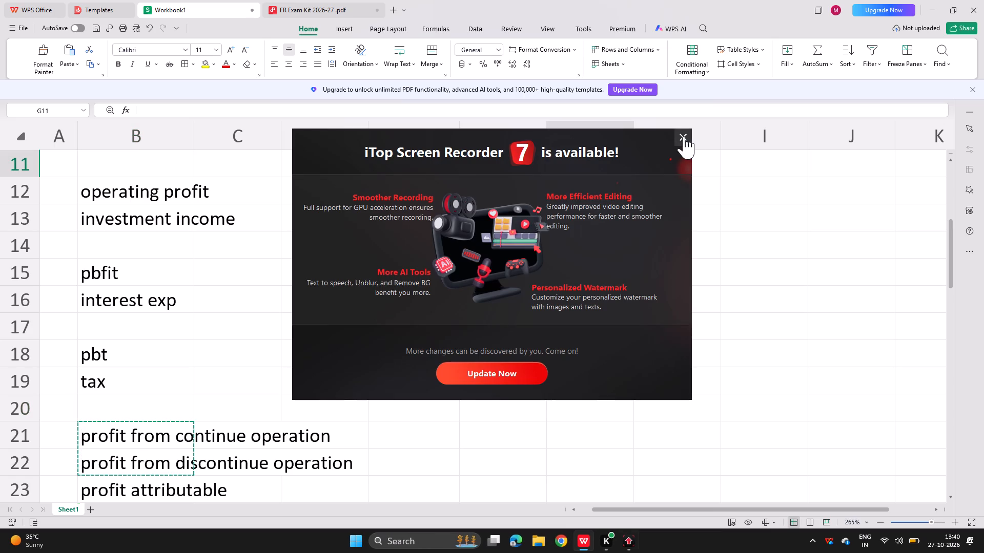
{"action": "left_click", "coordinate": [117, 407]}
{"action": "key", "text": "ctrl+v"}
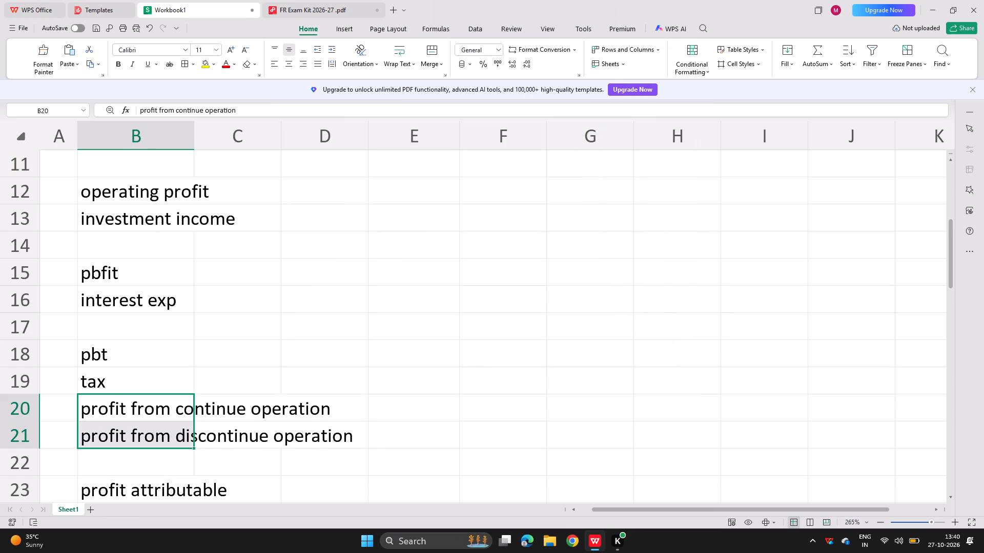
Review the workings below the statement, from goodwill and NCI at disposal down to the intra-group and unrealised profit adjustments.
{"action": "left_click", "coordinate": [139, 463]}
{"action": "scroll", "coordinate": [139, 463], "scroll_direction": "down", "scroll_amount": 1}
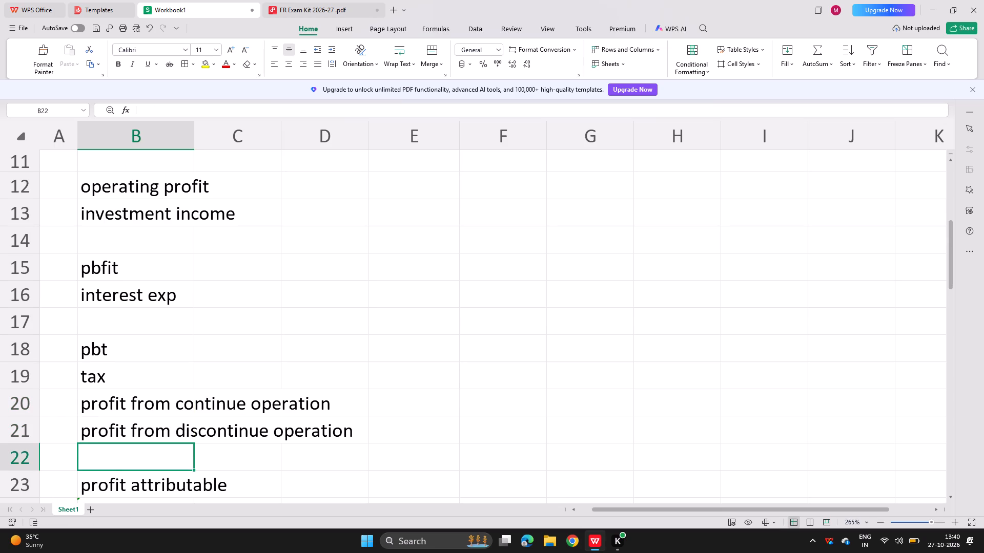
{"action": "scroll", "coordinate": [437, 381], "scroll_direction": "up", "scroll_amount": 6}
{"action": "scroll", "coordinate": [437, 381], "scroll_direction": "down", "scroll_amount": 6}
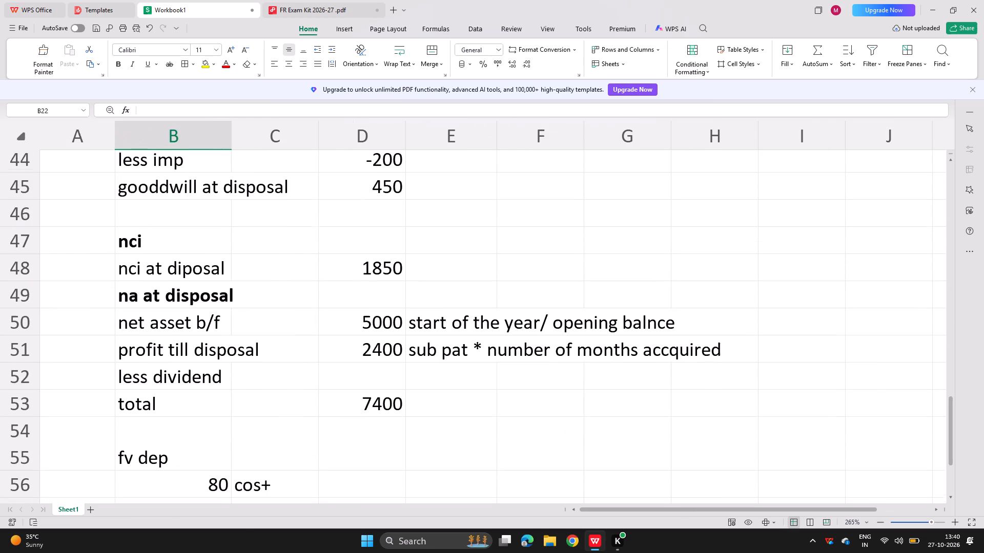
{"action": "scroll", "coordinate": [437, 381], "scroll_direction": "down", "scroll_amount": 3}
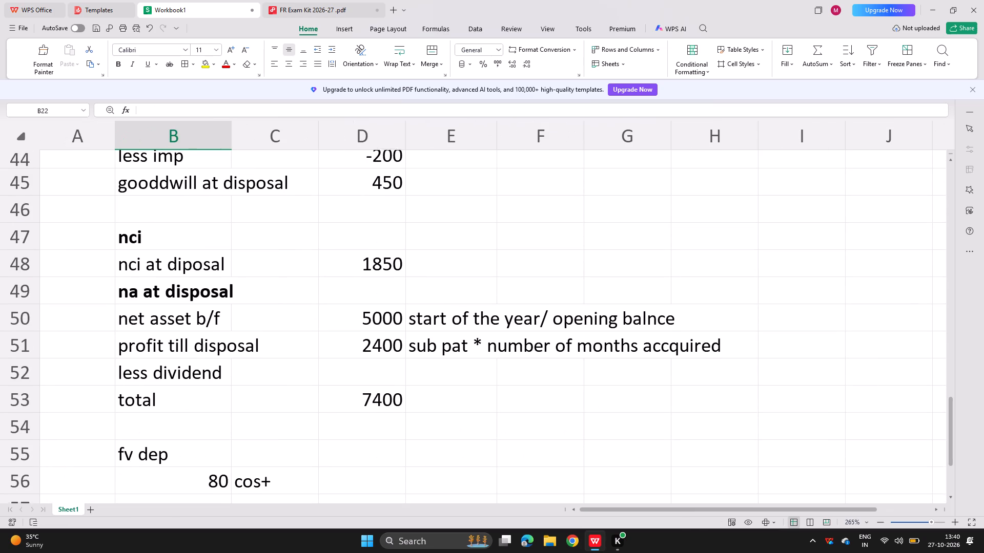
{"action": "scroll", "coordinate": [437, 381], "scroll_direction": "down", "scroll_amount": 3}
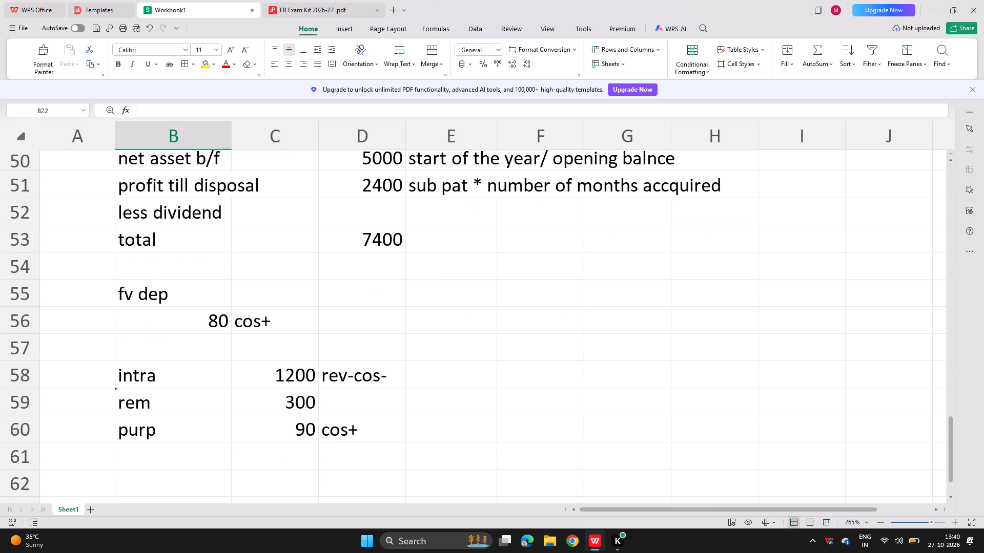
{"action": "scroll", "coordinate": [437, 381], "scroll_direction": "down", "scroll_amount": 8}
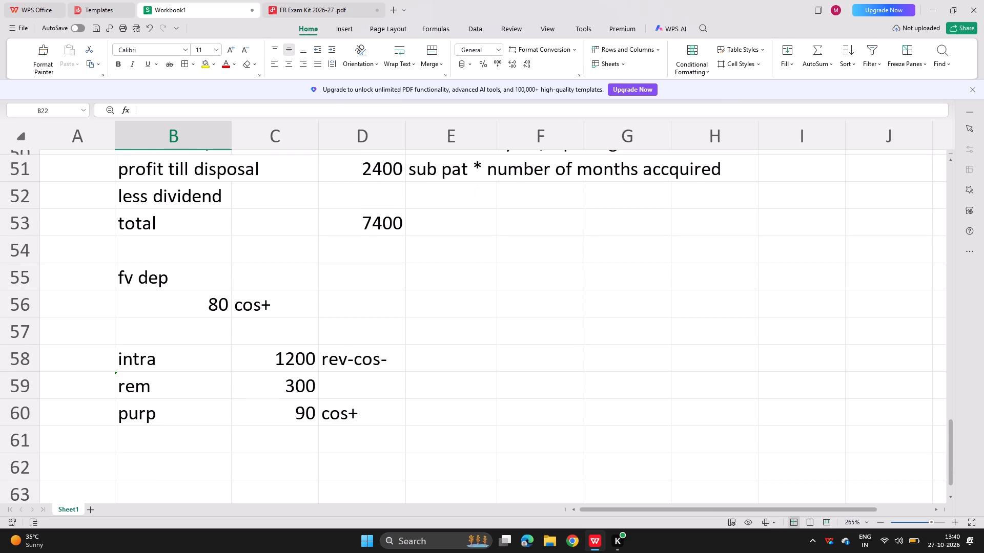
Apply a thick outside border around the goodwill working in B39:D45.
{"action": "left_click", "coordinate": [190, 62]}
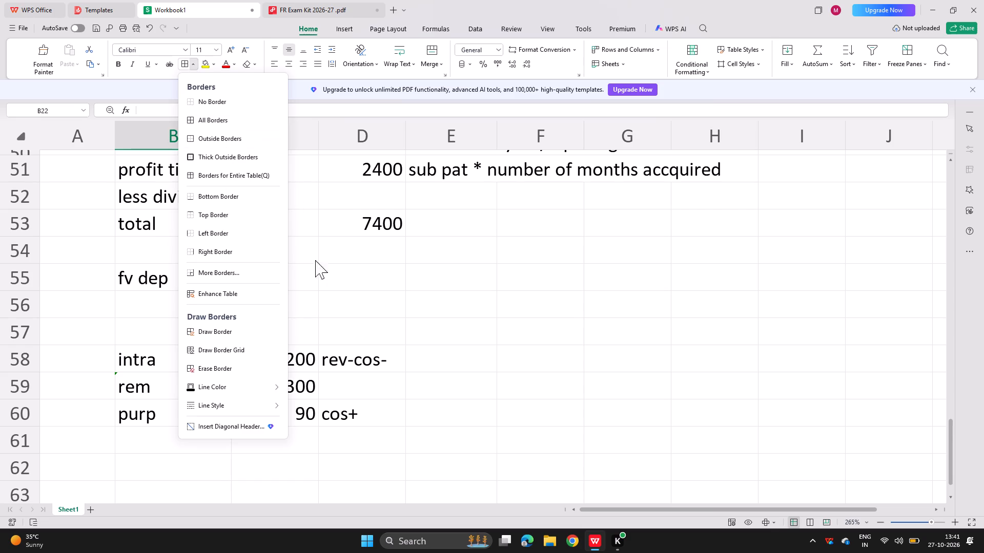
{"action": "left_click", "coordinate": [318, 286]}
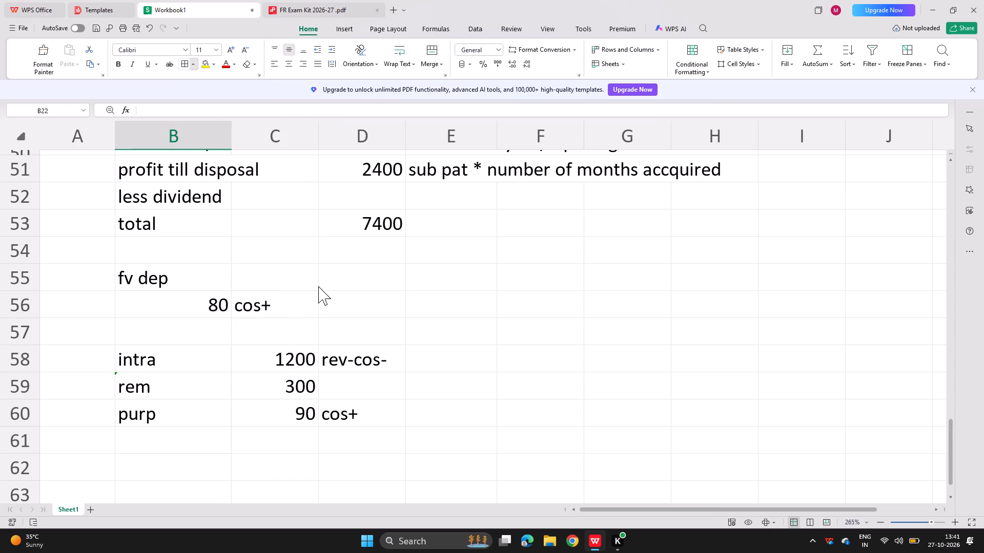
{"action": "scroll", "coordinate": [318, 286], "scroll_direction": "down", "scroll_amount": 16}
{"action": "scroll", "coordinate": [318, 286], "scroll_direction": "up", "scroll_amount": 3}
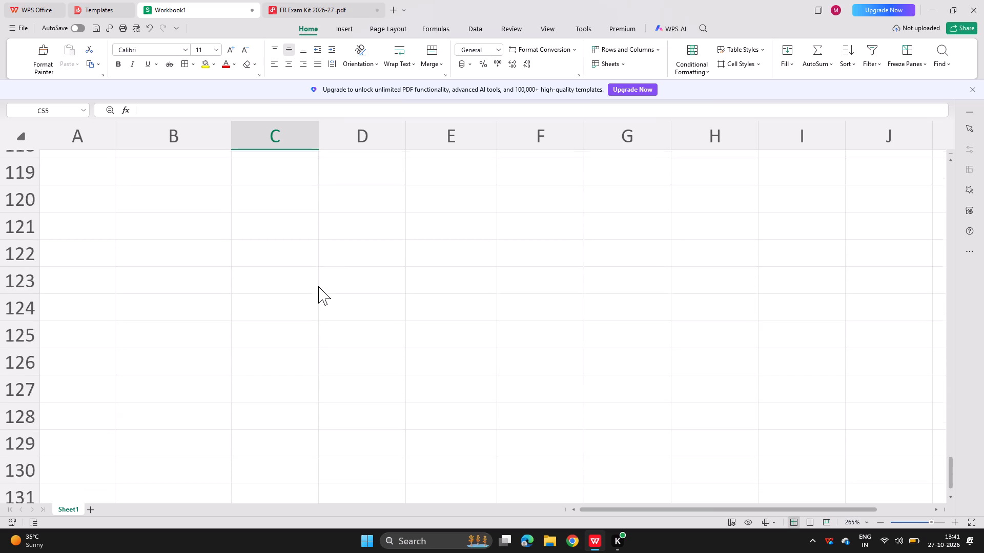
{"action": "scroll", "coordinate": [318, 286], "scroll_direction": "up", "scroll_amount": 20}
{"action": "scroll", "coordinate": [318, 286], "scroll_direction": "up", "scroll_amount": 5}
{"action": "scroll", "coordinate": [318, 286], "scroll_direction": "down", "scroll_amount": 2}
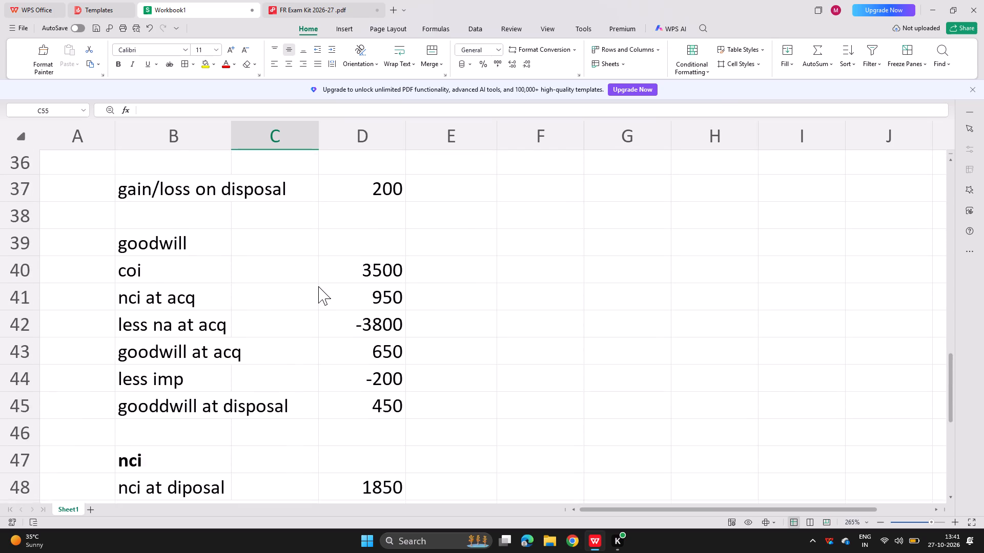
{"action": "scroll", "coordinate": [318, 286], "scroll_direction": "down", "scroll_amount": 1}
{"action": "left_click_drag", "start_coordinate": [122, 198], "coordinate": [392, 361]}
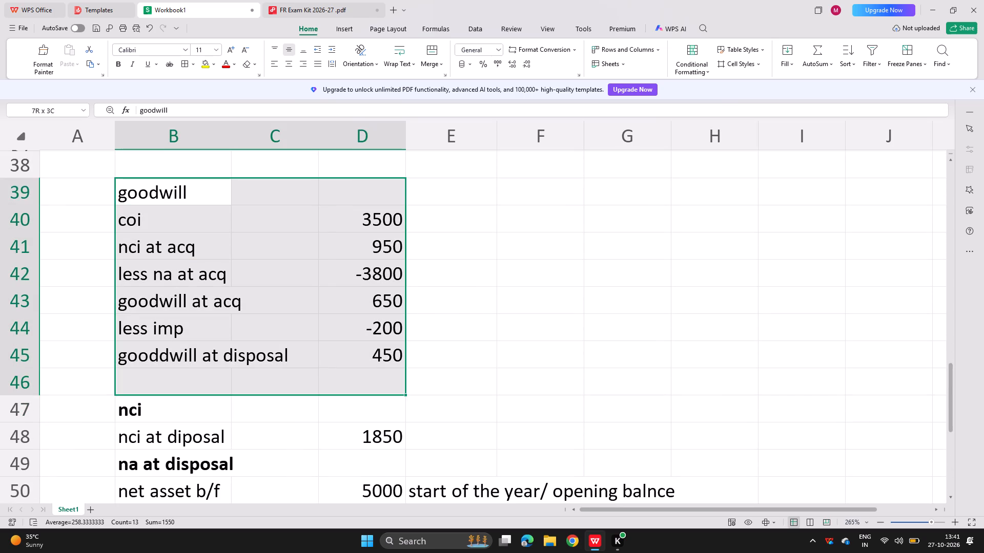
{"action": "left_click_drag", "start_coordinate": [392, 361], "coordinate": [392, 361]}
{"action": "left_click", "coordinate": [192, 67]}
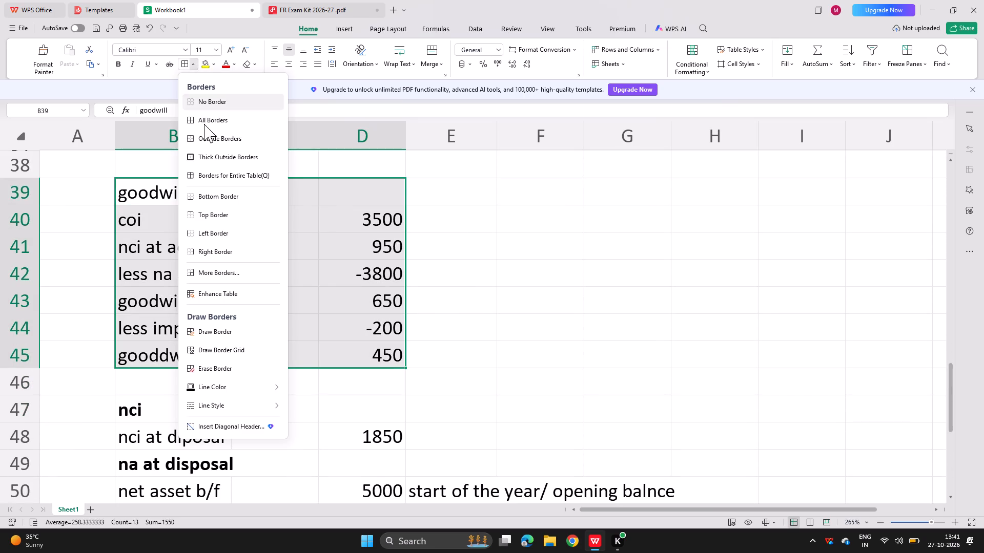
{"action": "left_click", "coordinate": [209, 156]}
{"action": "left_click", "coordinate": [95, 316]}
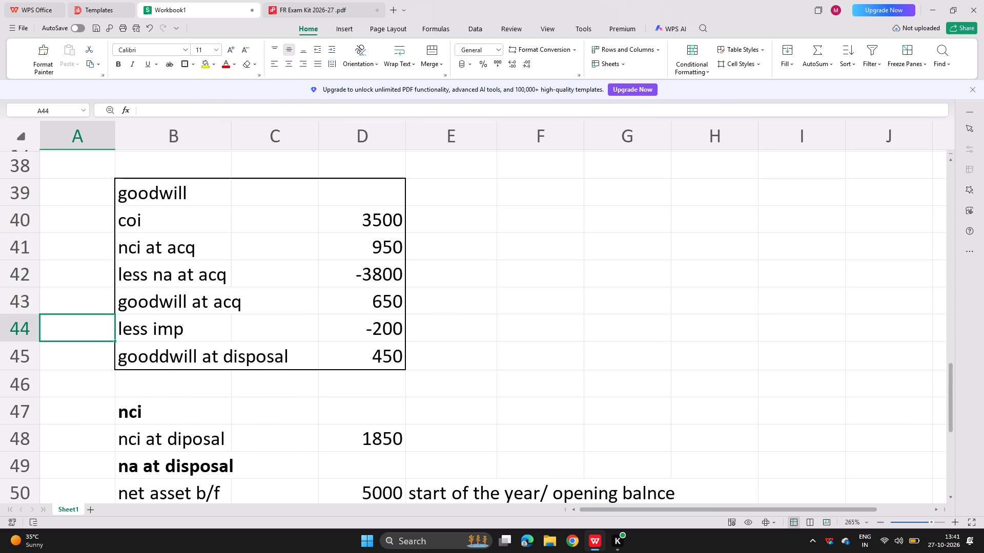
Apply the same thick outside border around the gain/loss on disposal working in B32:D37.
{"action": "scroll", "coordinate": [227, 334], "scroll_direction": "up", "scroll_amount": 4}
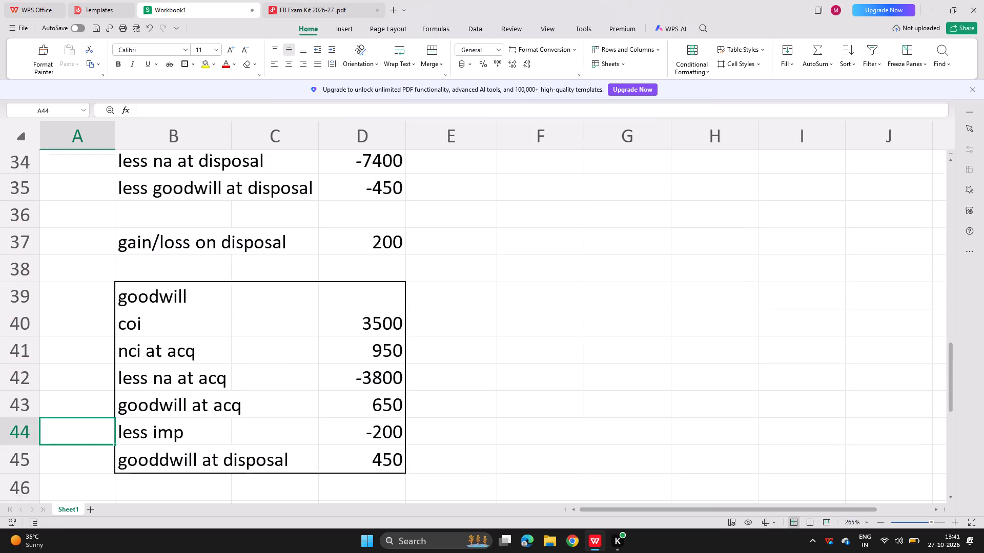
{"action": "scroll", "coordinate": [227, 334], "scroll_direction": "up", "scroll_amount": 3}
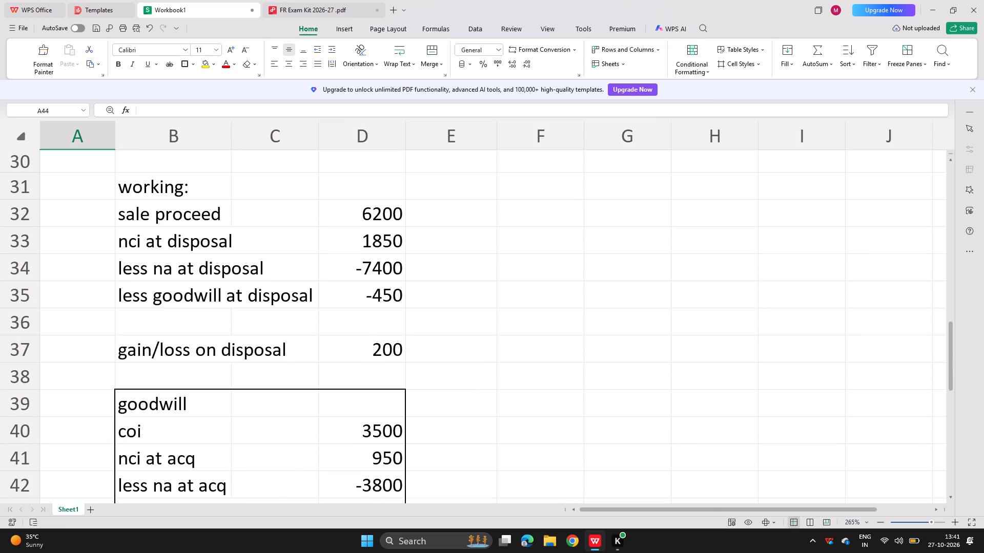
{"action": "left_click_drag", "start_coordinate": [138, 209], "coordinate": [353, 326]}
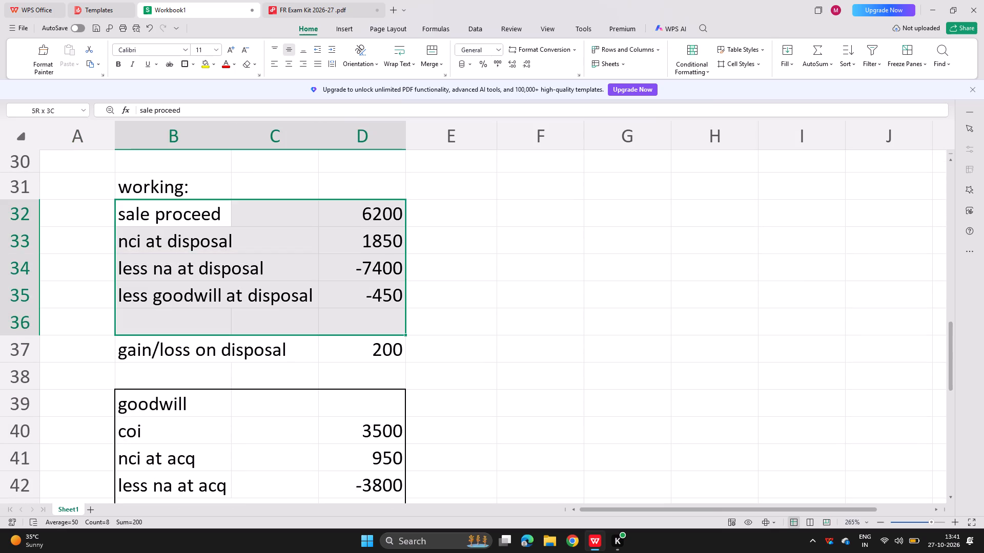
{"action": "left_click_drag", "start_coordinate": [353, 326], "coordinate": [347, 341]}
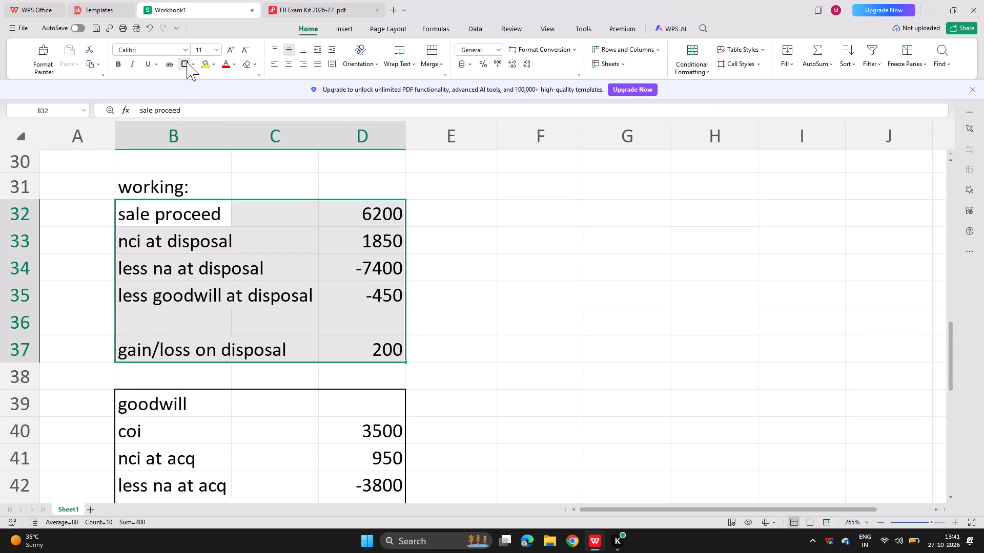
{"action": "left_click", "coordinate": [187, 62]}
{"action": "left_click", "coordinate": [155, 397]}
Apply the thick outside border around the NCI at disposal working in B47:D48.
{"action": "scroll", "coordinate": [155, 397], "scroll_direction": "down", "scroll_amount": 2}
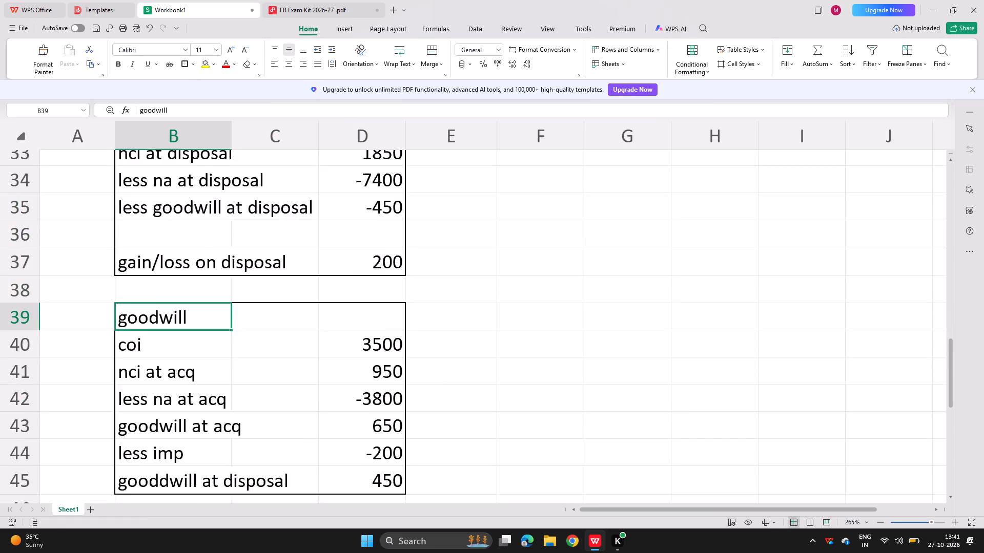
{"action": "scroll", "coordinate": [155, 397], "scroll_direction": "down", "scroll_amount": 5}
{"action": "left_click_drag", "start_coordinate": [130, 339], "coordinate": [354, 351]}
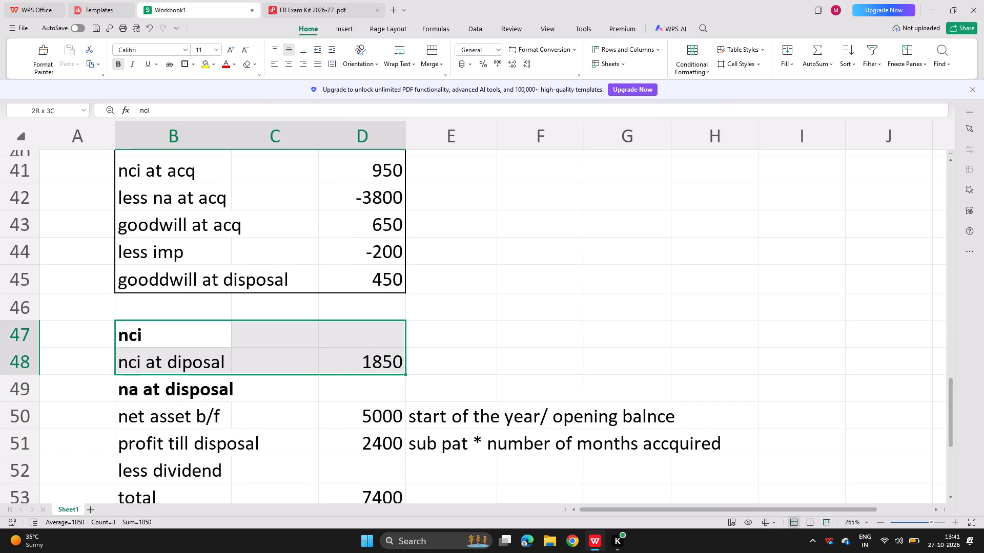
{"action": "left_click_drag", "start_coordinate": [354, 351], "coordinate": [353, 351]}
{"action": "left_click", "coordinate": [183, 61]}
Apply the thick outside border around the net assets at disposal working in B49:E53.
{"action": "scroll", "coordinate": [178, 361], "scroll_direction": "down", "scroll_amount": 3}
{"action": "left_click_drag", "start_coordinate": [128, 311], "coordinate": [452, 378]}
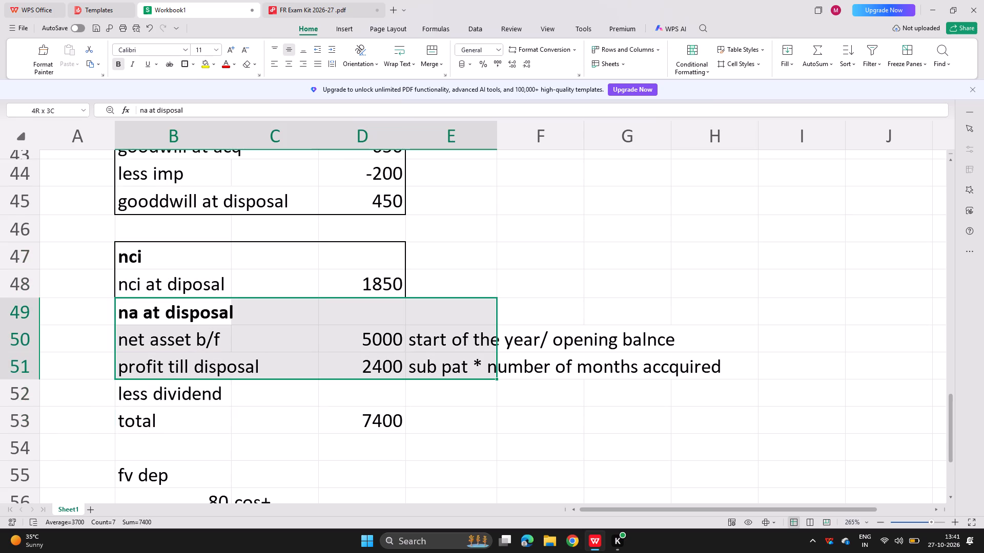
{"action": "left_click_drag", "start_coordinate": [452, 378], "coordinate": [425, 416]}
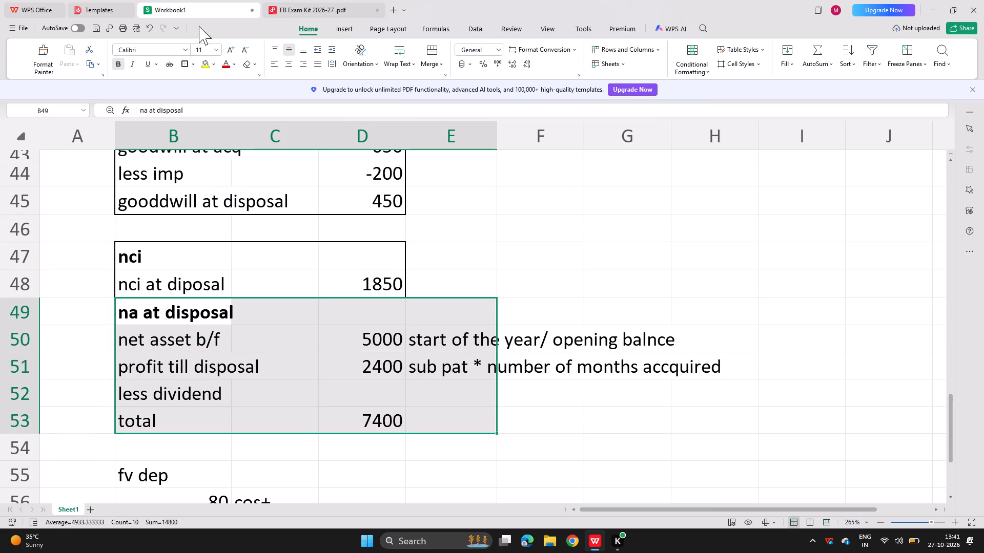
{"action": "left_click", "coordinate": [183, 62]}
{"action": "left_click", "coordinate": [95, 279]}
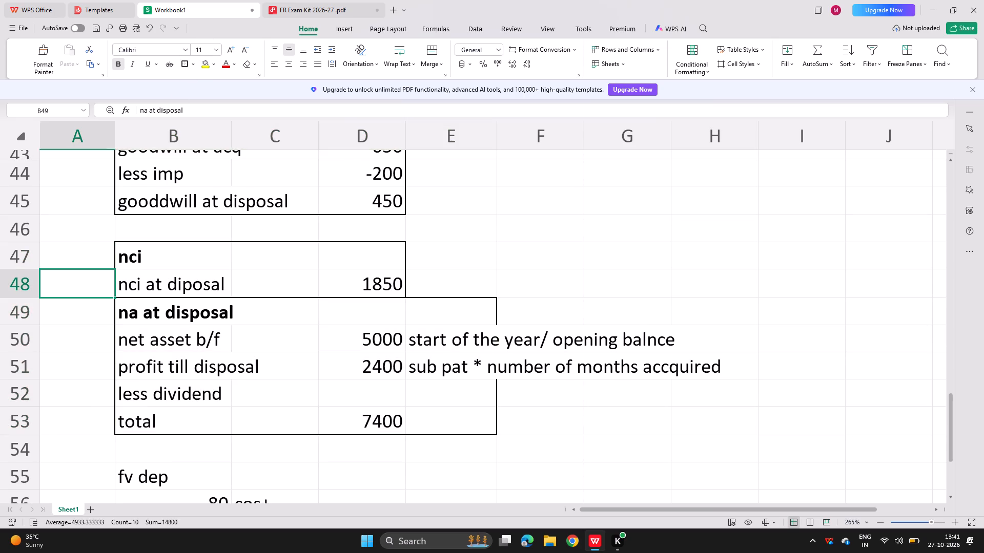
Apply the thick outside border around the fair value depreciation and intra-group workings together in B55:D60.
{"action": "scroll", "coordinate": [95, 279], "scroll_direction": "down", "scroll_amount": 3}
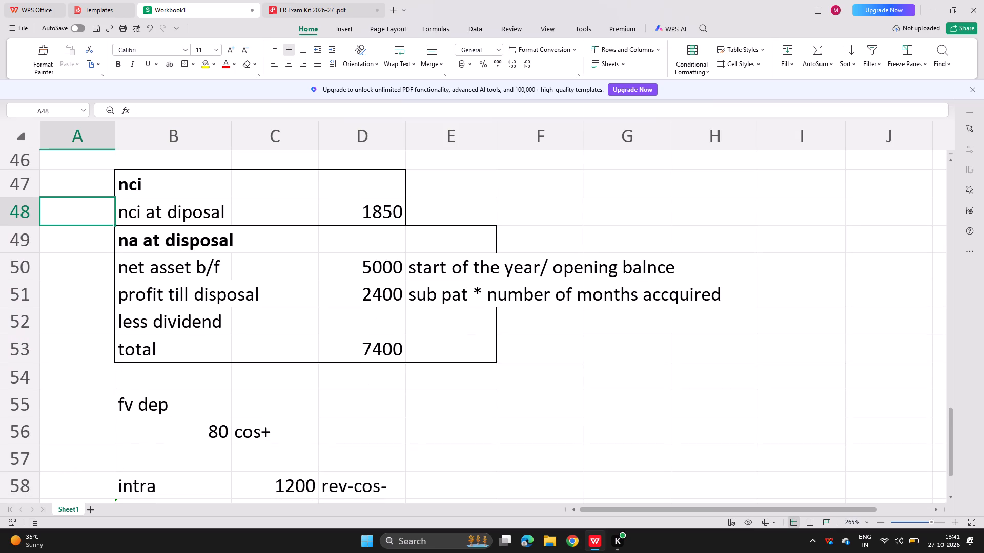
{"action": "left_click_drag", "start_coordinate": [131, 400], "coordinate": [230, 475]}
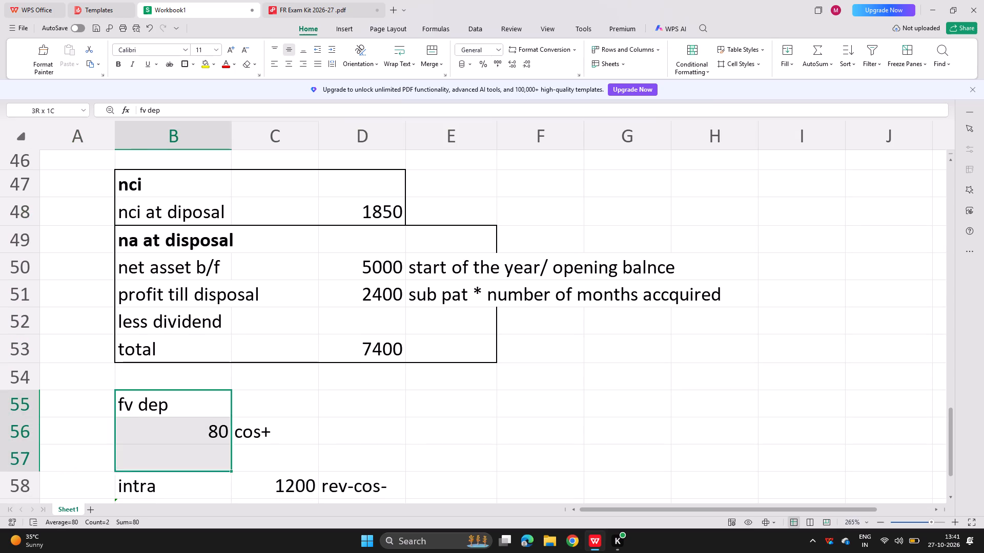
{"action": "left_click_drag", "start_coordinate": [230, 475], "coordinate": [351, 492]}
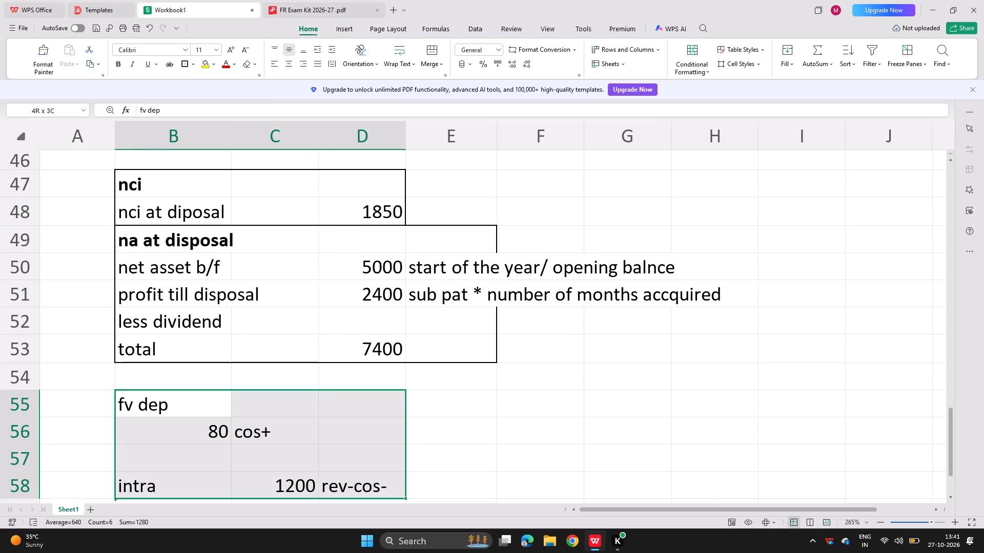
{"action": "left_click_drag", "start_coordinate": [351, 492], "coordinate": [352, 459]}
{"action": "left_click", "coordinate": [182, 65]}
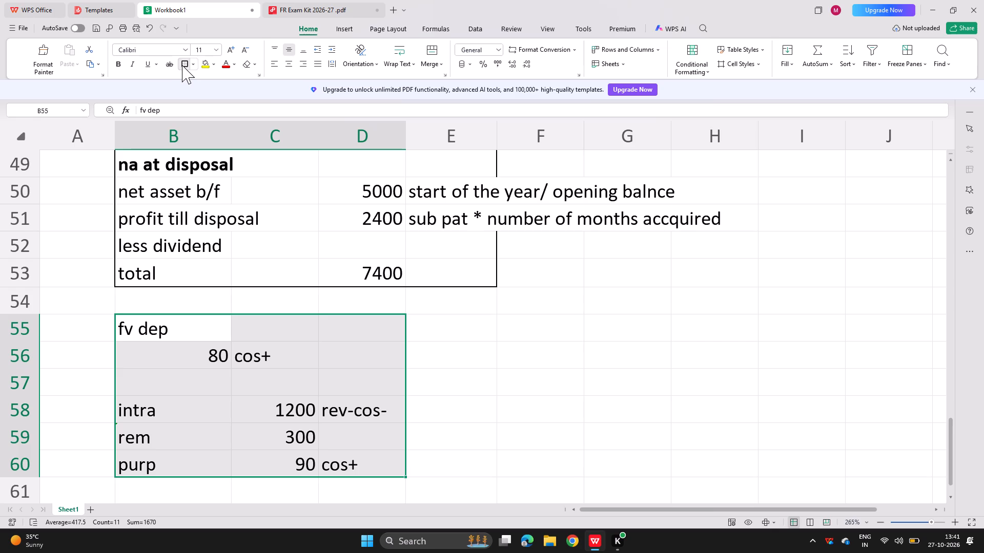
{"action": "left_click", "coordinate": [151, 376]}
Return to the profit or loss statement's line items above the workings.
{"action": "scroll", "coordinate": [151, 376], "scroll_direction": "up", "scroll_amount": 11}
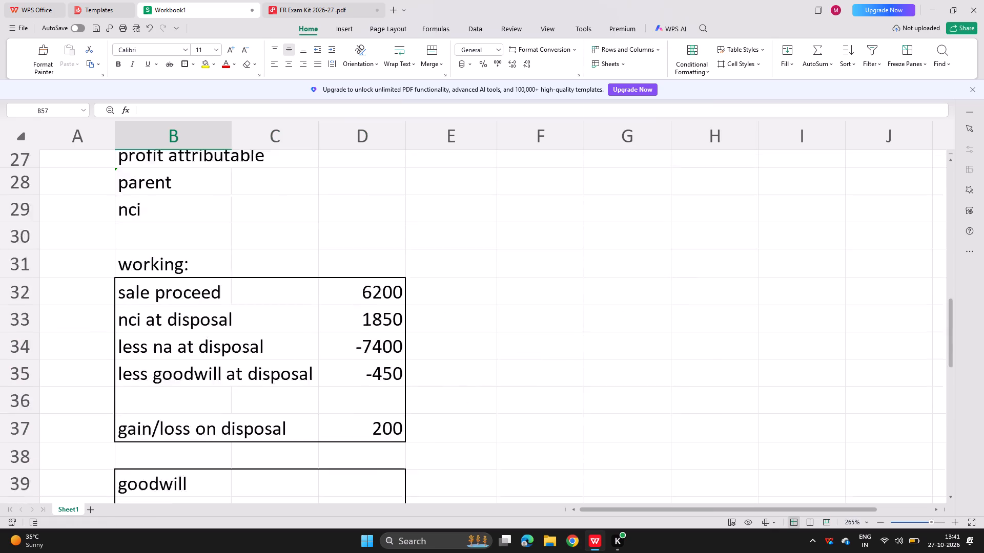
{"action": "scroll", "coordinate": [151, 376], "scroll_direction": "up", "scroll_amount": 4}
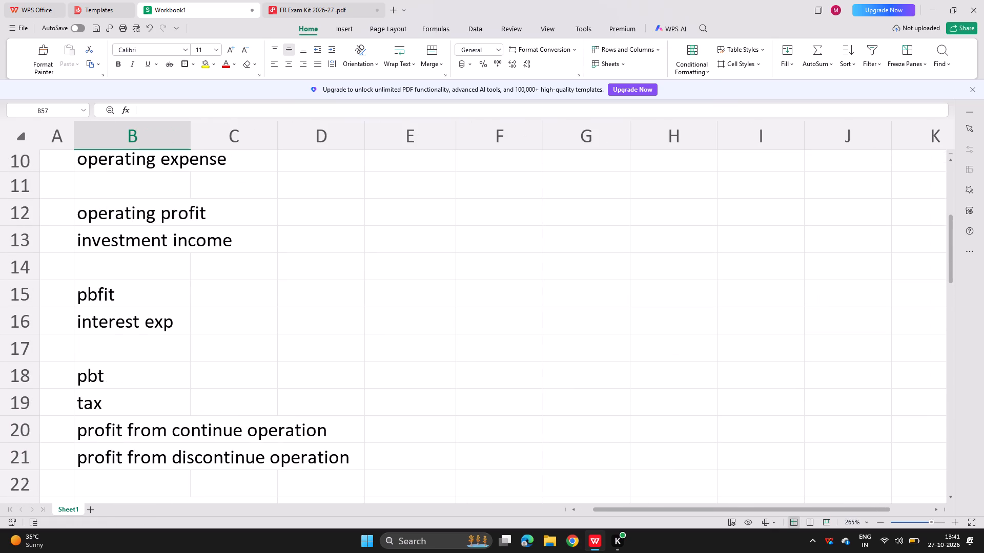
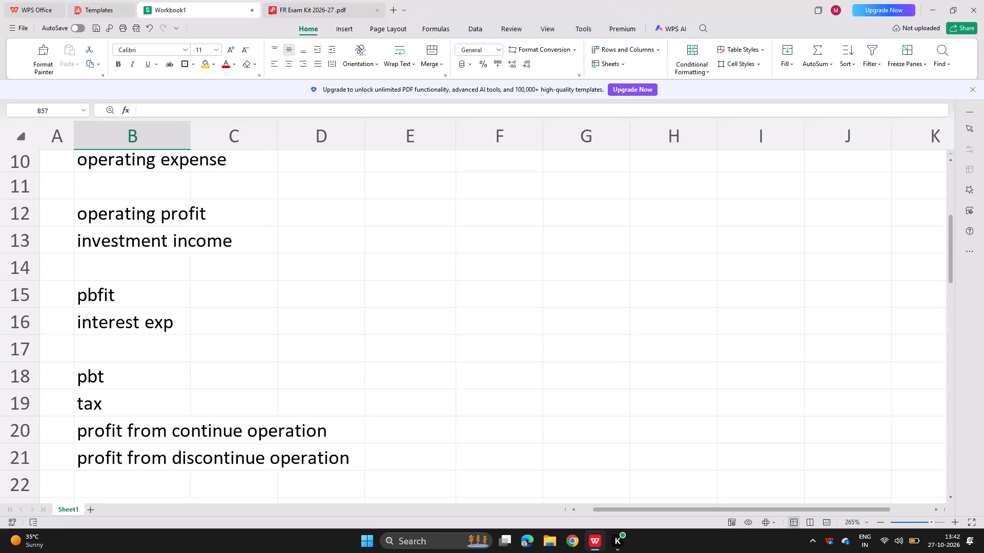
Insert a blank row at row 22, between the discontinued operation profit and the first profit attributable heading.
{"action": "scroll", "coordinate": [255, 388], "scroll_direction": "down", "scroll_amount": 4}
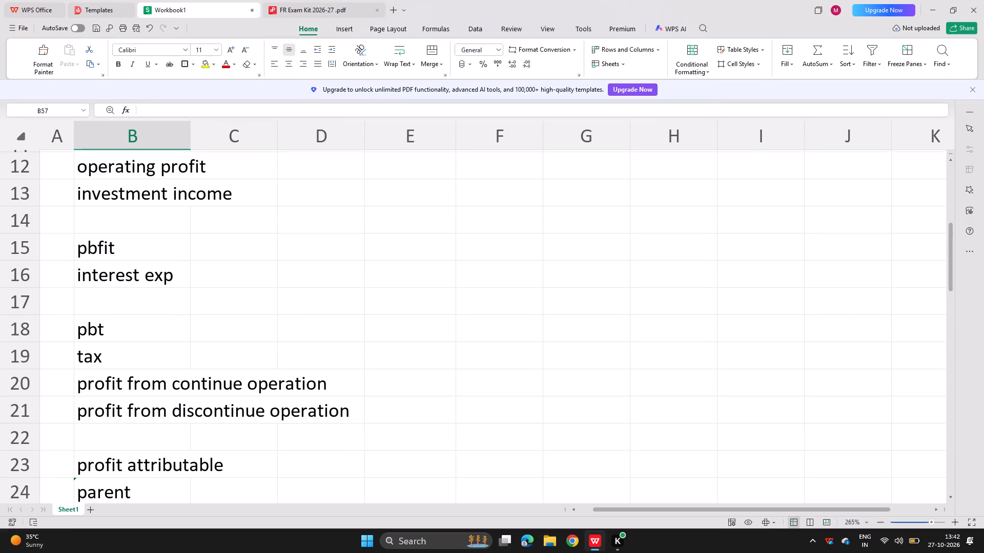
{"action": "scroll", "coordinate": [242, 353], "scroll_direction": "down", "scroll_amount": 2}
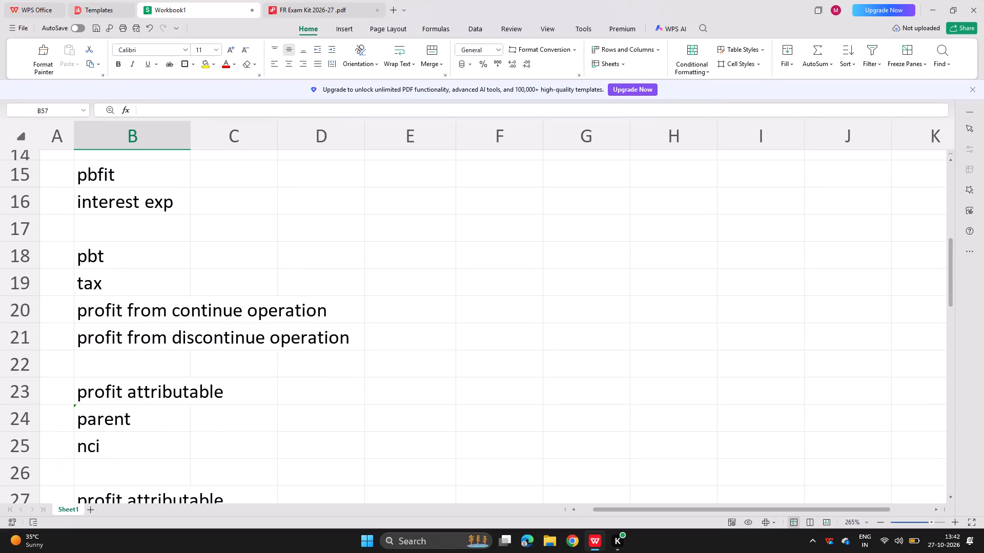
{"action": "left_click", "coordinate": [23, 348]}
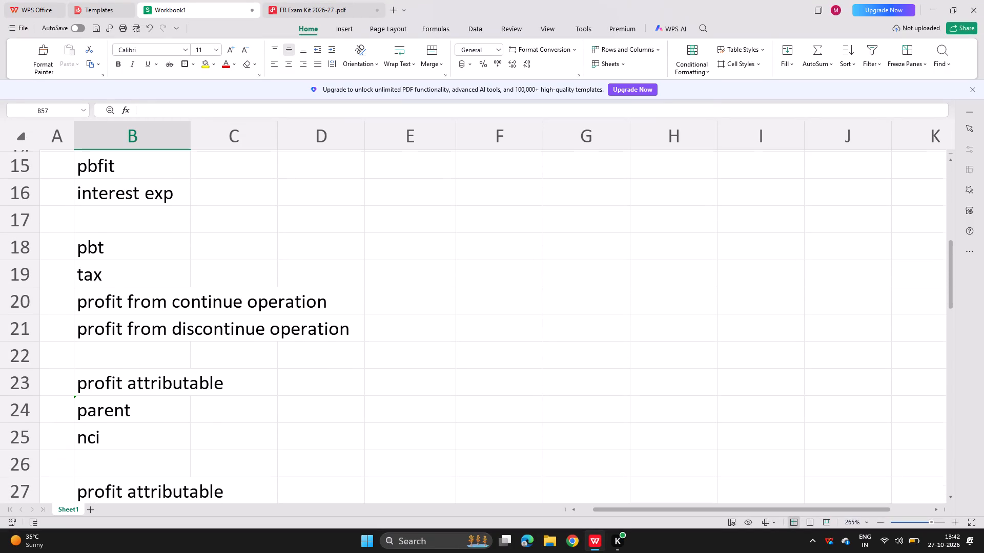
{"action": "left_click", "coordinate": [30, 351]}
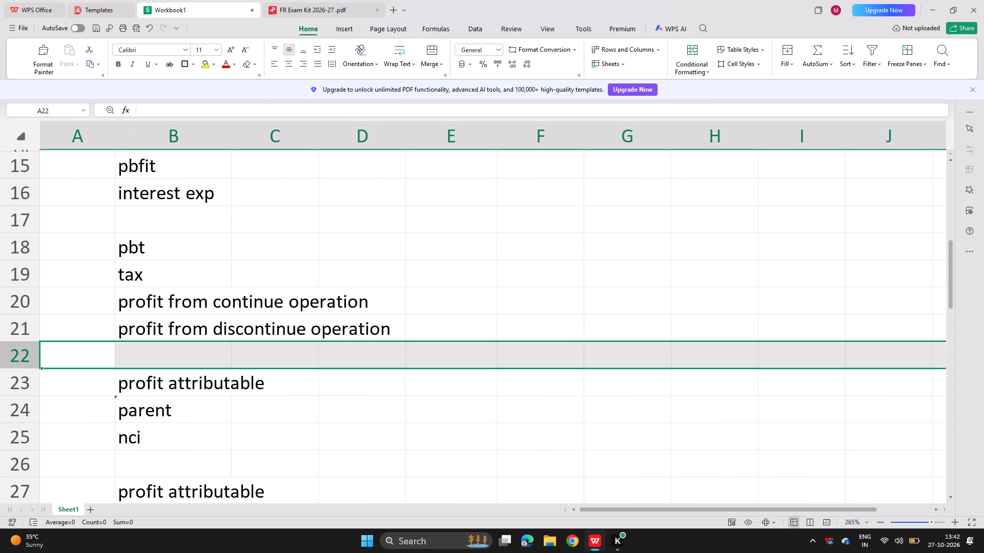
{"action": "key", "text": "ctrl+plus"}
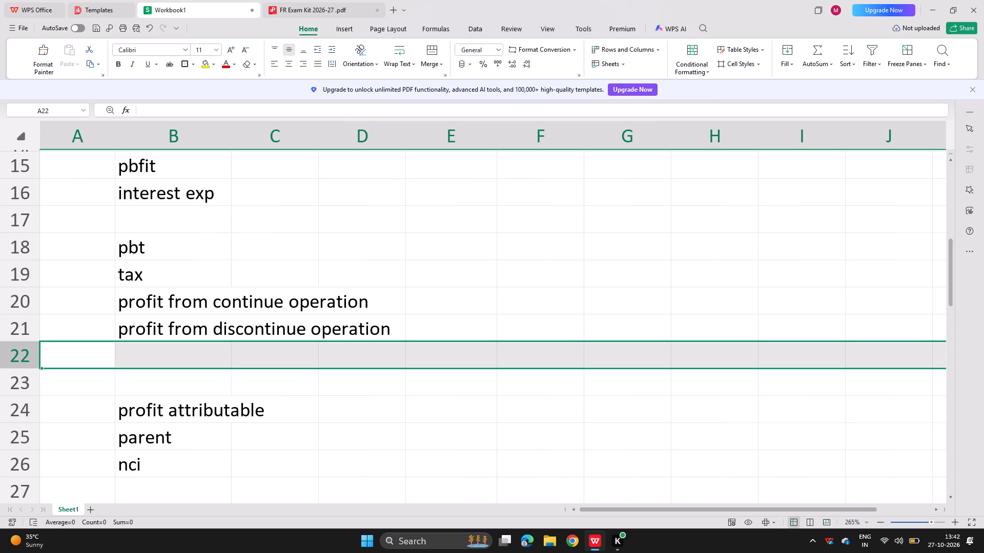
Enter the label "Total" in B23, directly above the first profit attributable heading.
{"action": "left_click", "coordinate": [150, 388]}
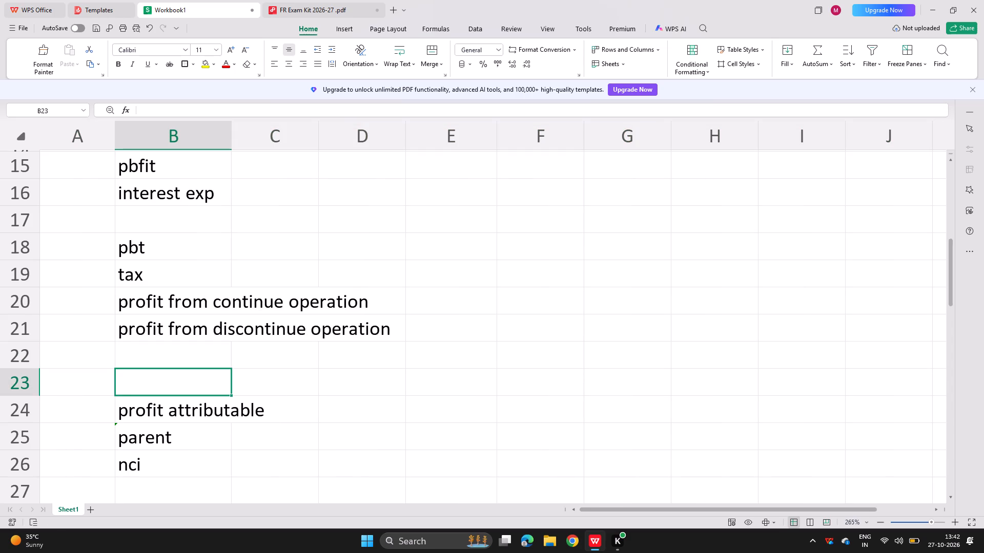
{"action": "type", "text": "to"}
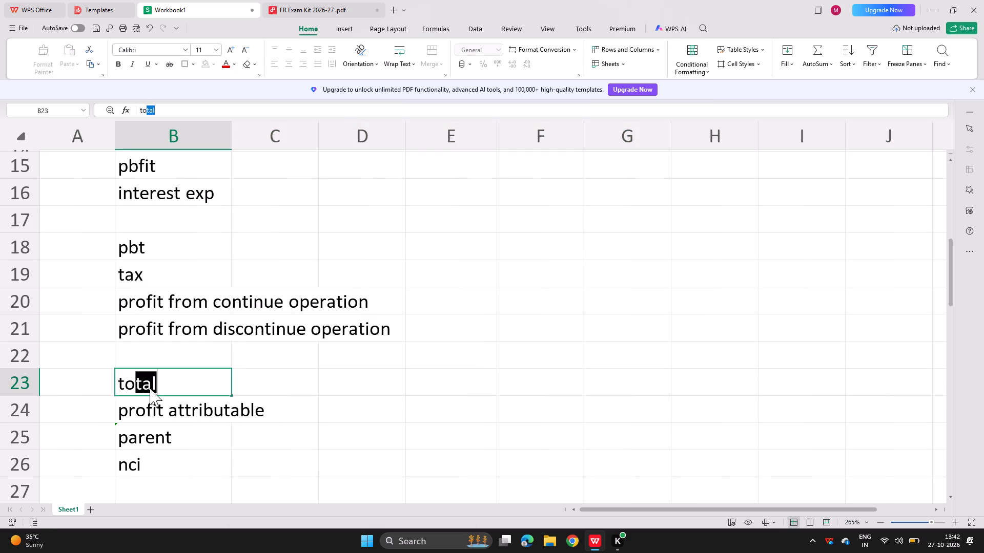
{"action": "key", "text": "BackSpace"}
{"action": "key", "text": "BackSpace"}
{"action": "key", "text": "BackSpace"}
{"action": "type", "text": "TR"}
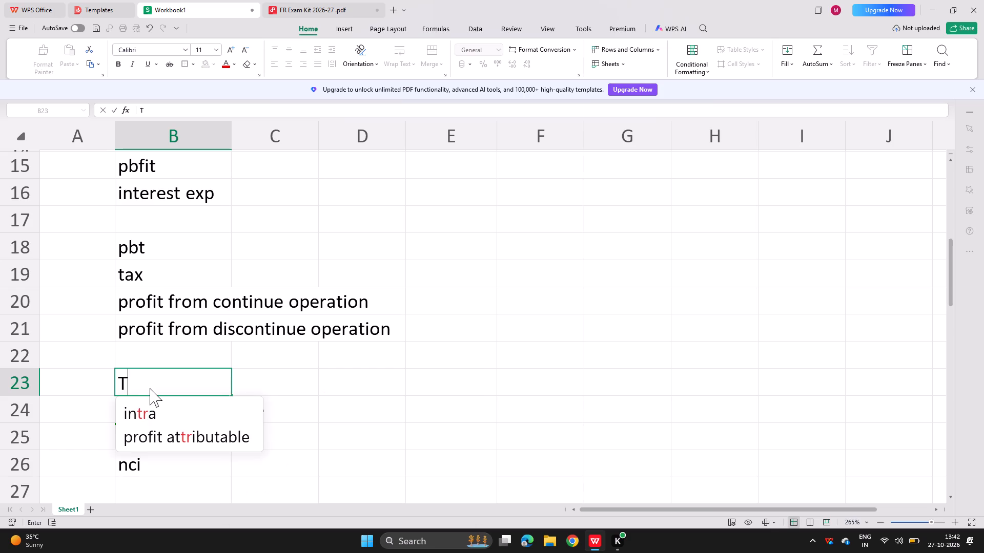
{"action": "key", "text": "BackSpace"}
{"action": "type", "text": "otr"}
{"action": "key", "text": "BackSpace"}
{"action": "type", "text": "ak"}
{"action": "key", "text": "Return"}
{"action": "key", "text": "Up"}
{"action": "key", "text": "F2"}
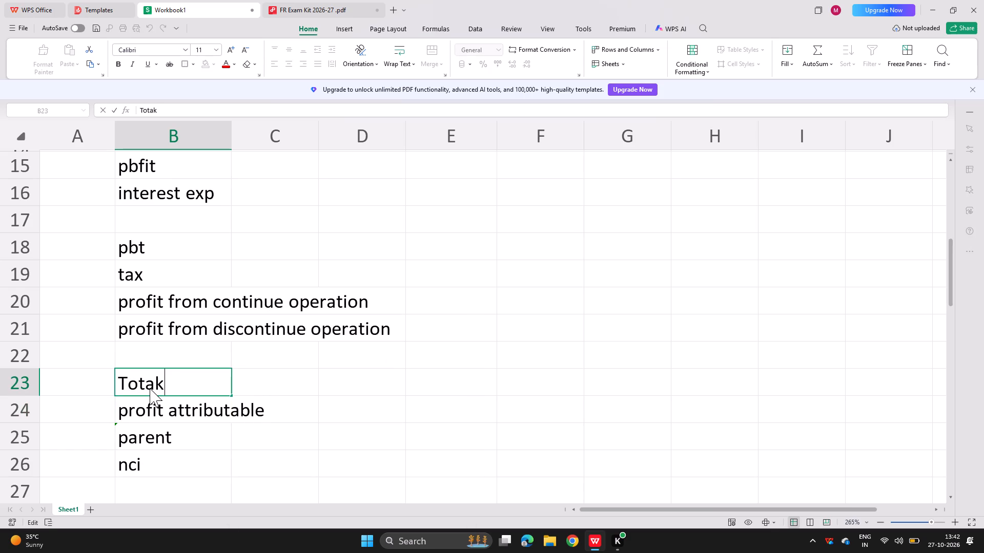
{"action": "key", "text": "BackSpace"}
{"action": "key", "text": "l"}
{"action": "key", "text": "Return"}
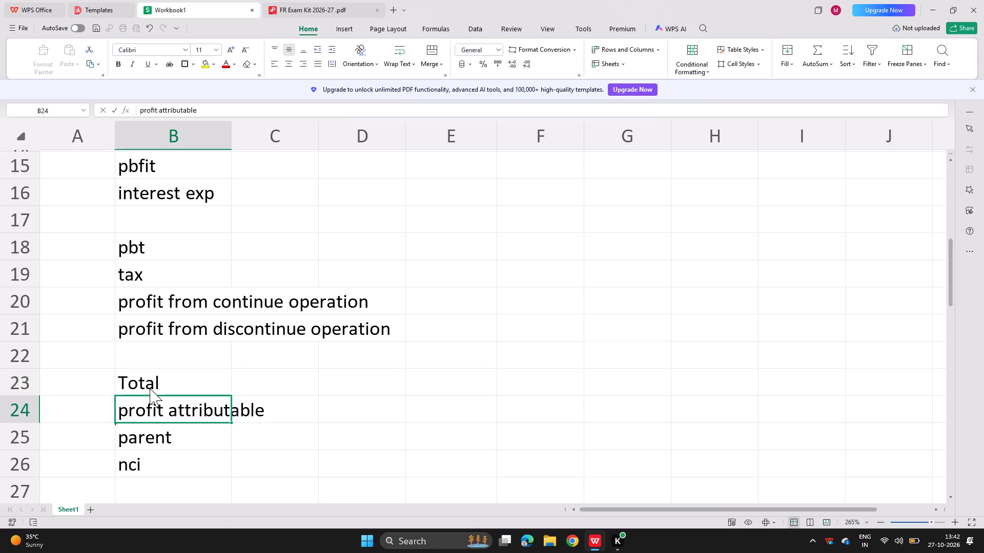
Extend the first attribution heading in B24 to read "profit attributable from continue".
{"action": "double_click", "coordinate": [166, 412]}
{"action": "left_click", "coordinate": [295, 410]}
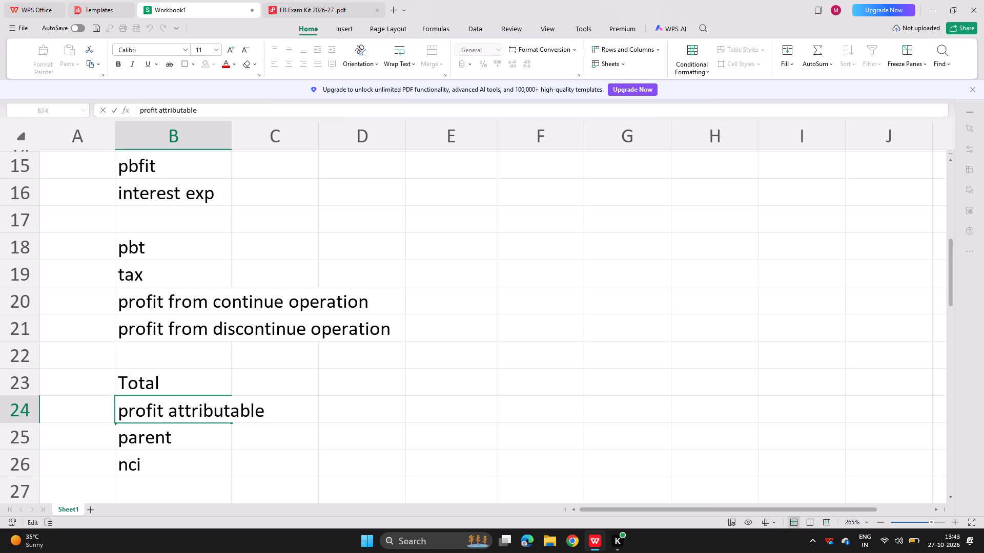
{"action": "key", "text": "space"}
{"action": "type", "text": "from ocn"}
{"action": "key", "text": "BackSpace"}
{"action": "key", "text": "BackSpace"}
{"action": "key", "text": "BackSpace"}
{"action": "type", "text": "continue"}
{"action": "key", "text": "Return"}
Extend the second attribution heading in B28 to read "profit attributable from discontinue".
{"action": "key", "text": "Return"}
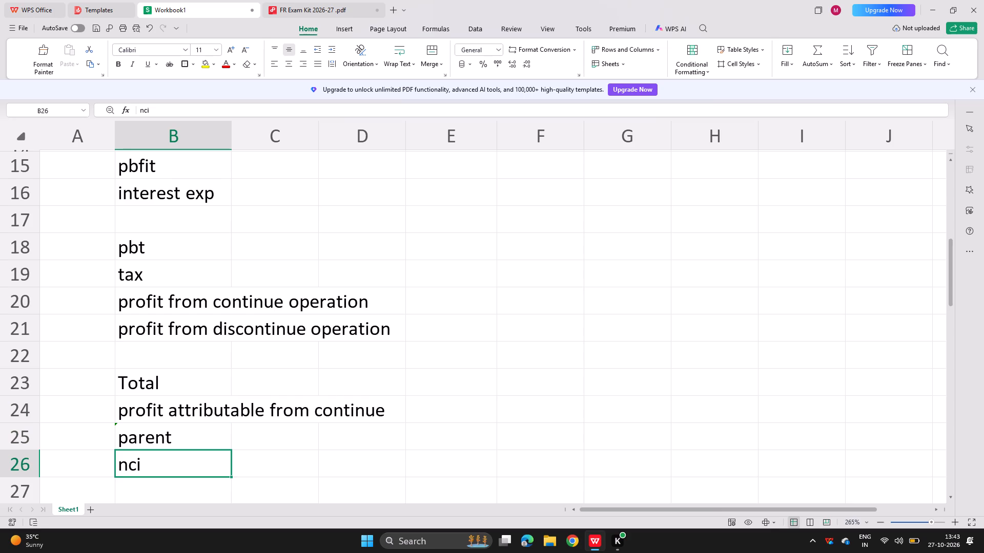
{"action": "key", "text": "Return"}
{"action": "key", "text": "Return"}
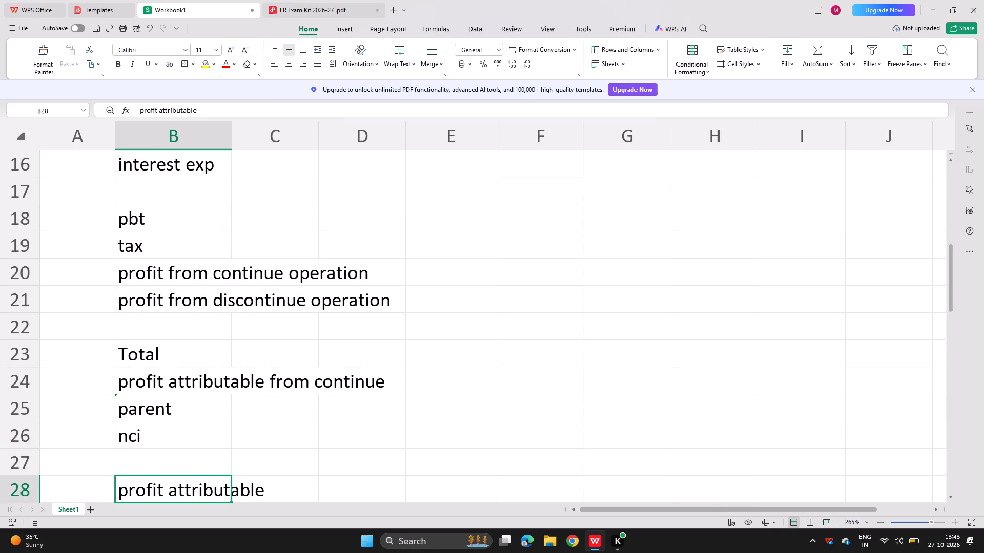
{"action": "key", "text": "F2"}
{"action": "key", "text": "space"}
{"action": "type", "text": "from discontinue"}
{"action": "key", "text": "Return"}
{"action": "key", "text": "Return"}
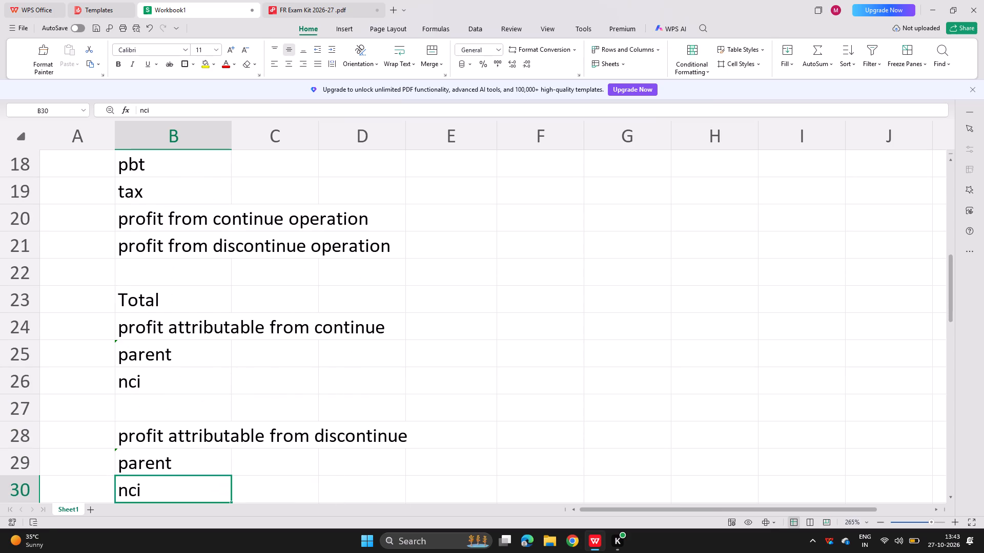
Clear the empty strings flagged in the two parent labels, B29 and B25.
{"action": "left_click", "coordinate": [122, 458]}
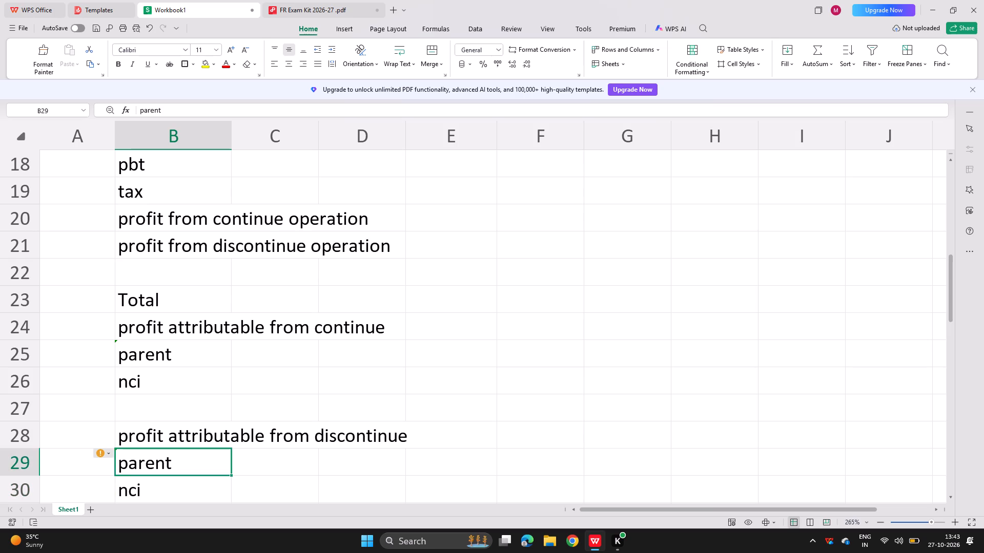
{"action": "left_click", "coordinate": [102, 454]}
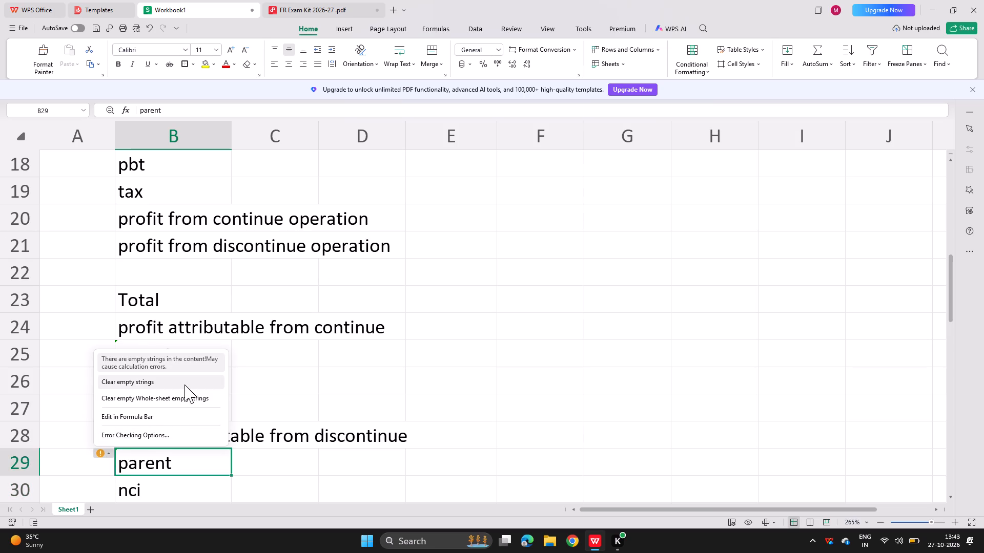
{"action": "left_click", "coordinate": [184, 385]}
{"action": "left_click", "coordinate": [127, 350]}
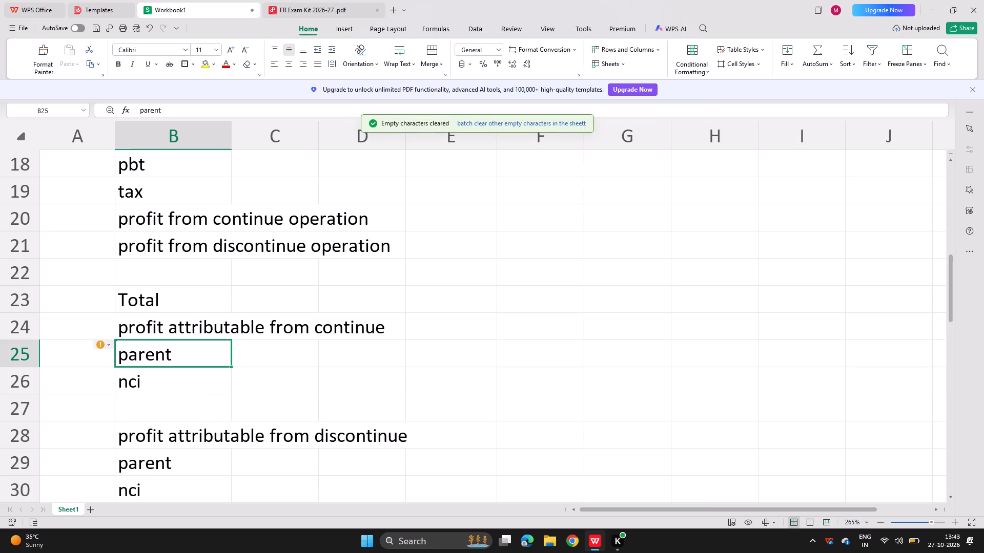
{"action": "left_click", "coordinate": [98, 346]}
{"action": "left_click", "coordinate": [106, 382]}
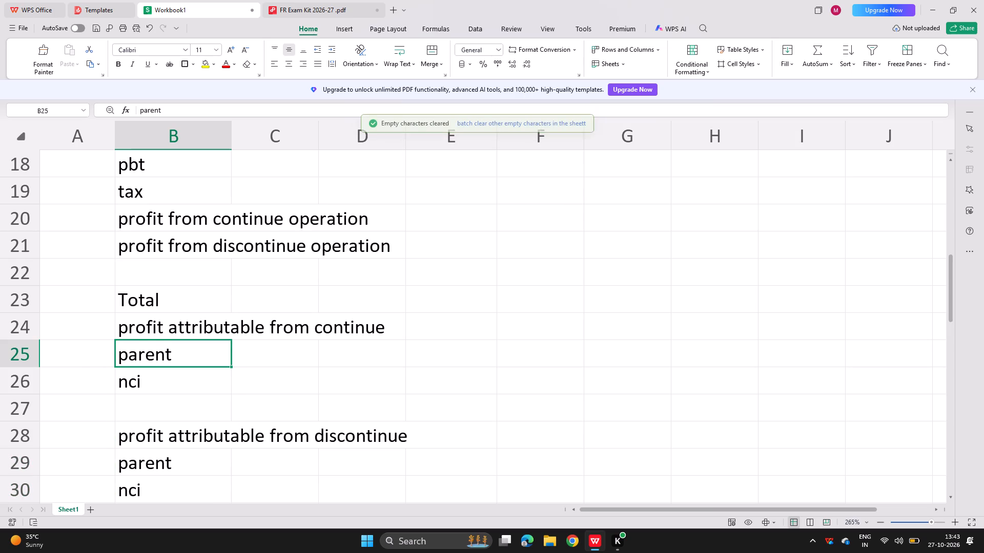
Look over the bordered workings and the profit or loss statement to review the sheet's layout.
{"action": "left_click", "coordinate": [138, 403]}
{"action": "scroll", "coordinate": [137, 404], "scroll_direction": "down", "scroll_amount": 3}
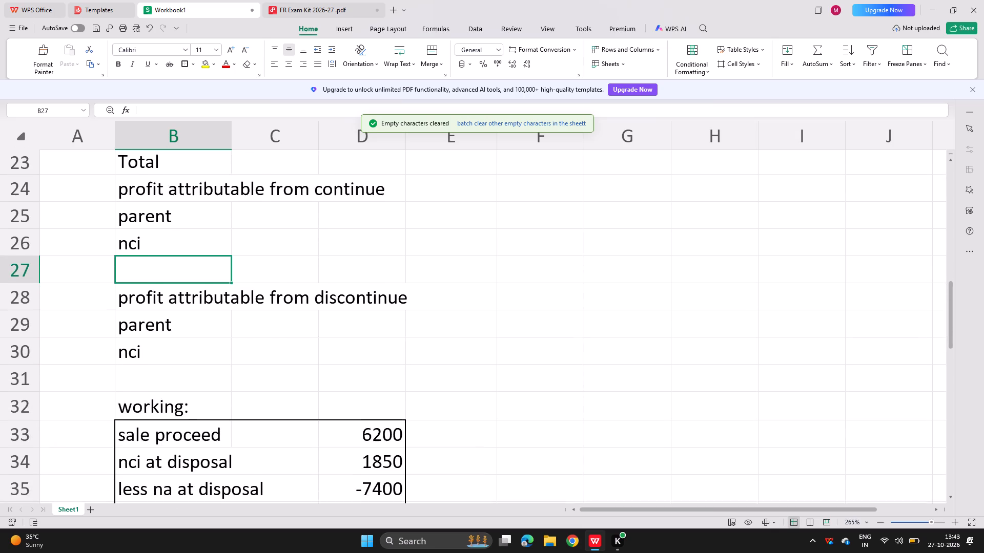
{"action": "scroll", "coordinate": [137, 404], "scroll_direction": "down", "scroll_amount": 6}
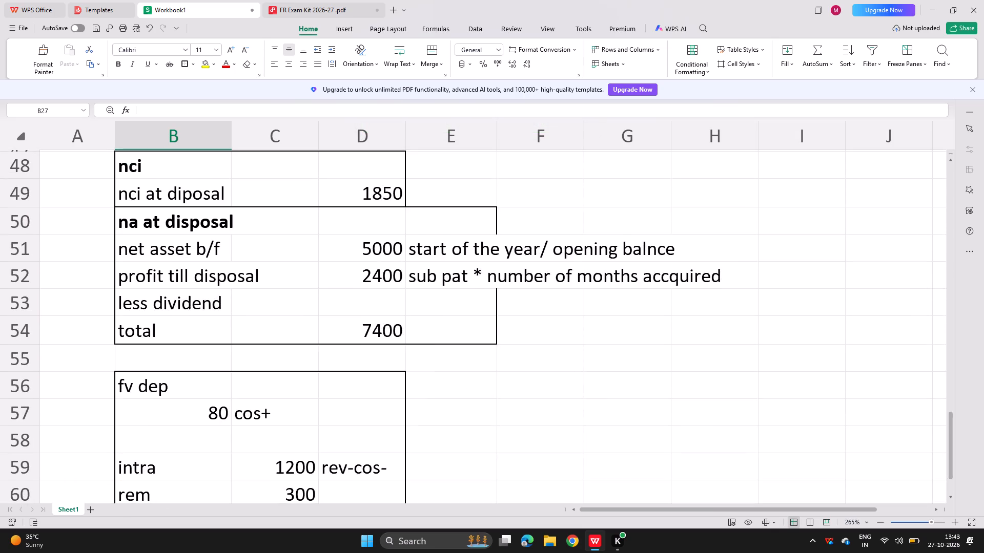
{"action": "scroll", "coordinate": [137, 404], "scroll_direction": "down", "scroll_amount": 4}
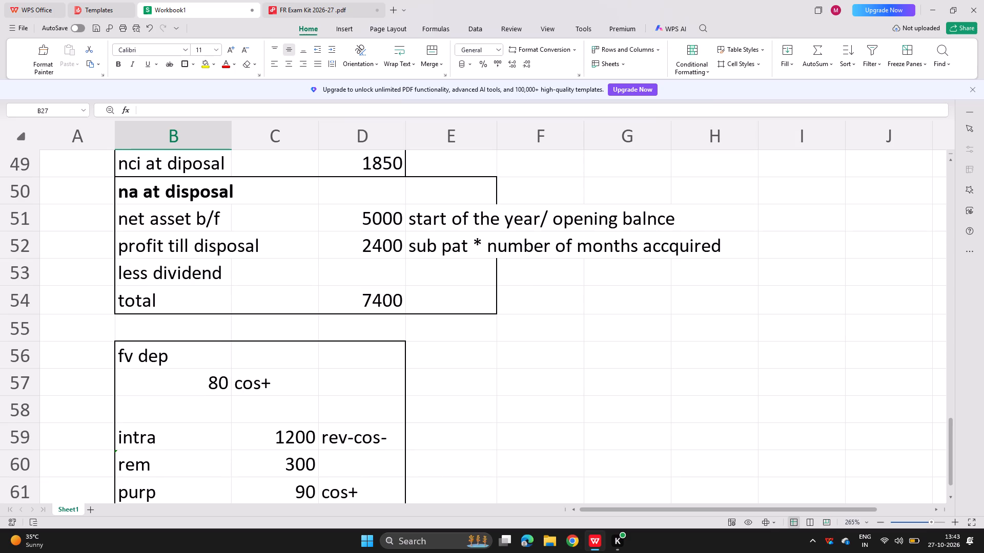
{"action": "scroll", "coordinate": [251, 472], "scroll_direction": "up", "scroll_amount": 9}
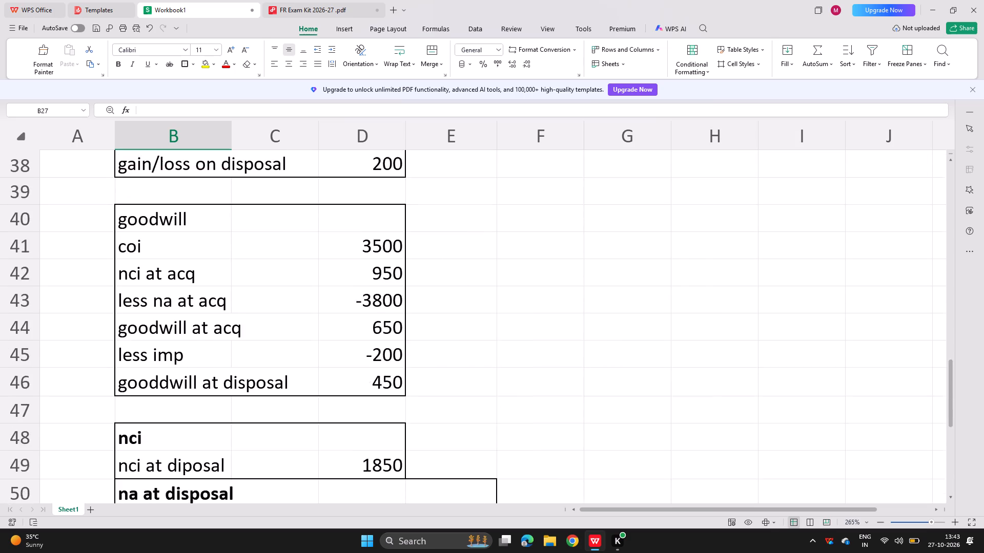
{"action": "scroll", "coordinate": [251, 472], "scroll_direction": "up", "scroll_amount": 10}
{"action": "scroll", "coordinate": [256, 410], "scroll_direction": "down", "scroll_amount": 2}
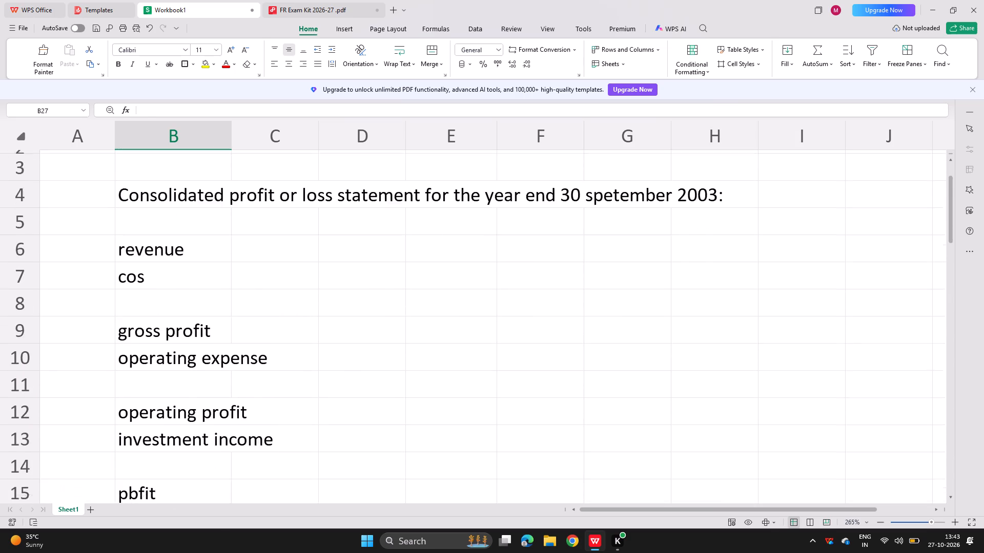
Move the entire workings block B32:F61 beside the profit or loss statement, starting at F6.
{"action": "scroll", "coordinate": [256, 410], "scroll_direction": "down", "scroll_amount": 5}
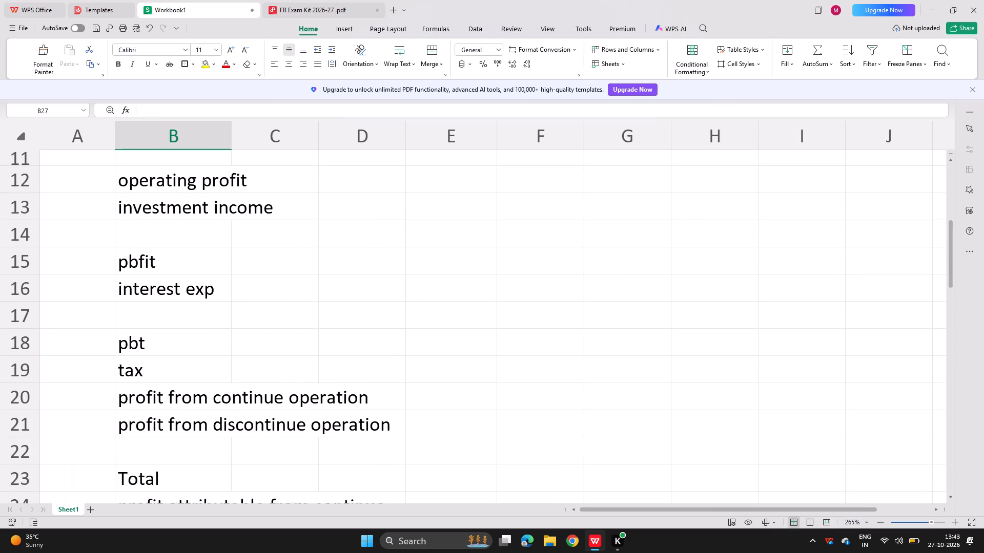
{"action": "scroll", "coordinate": [256, 410], "scroll_direction": "down", "scroll_amount": 7}
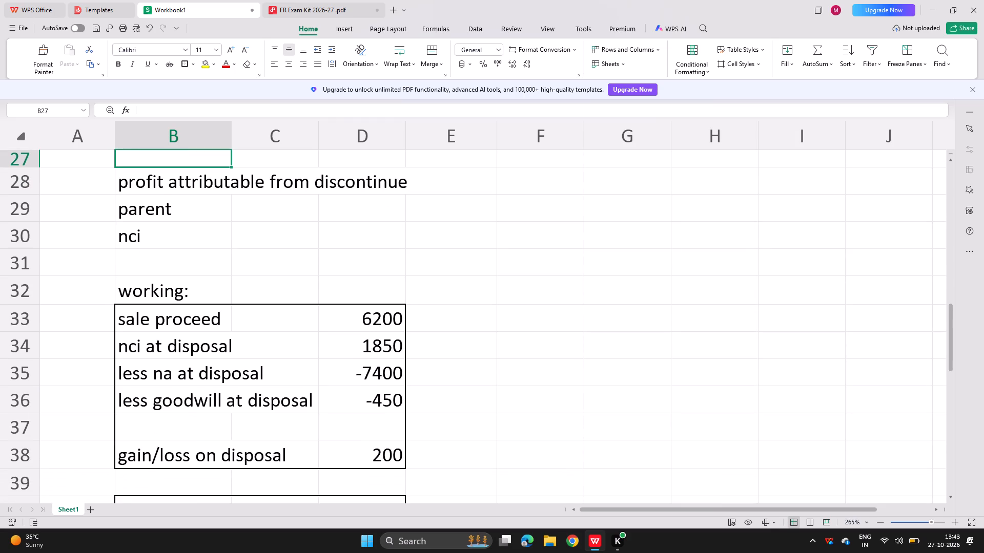
{"action": "left_click_drag", "start_coordinate": [120, 295], "coordinate": [577, 552]}
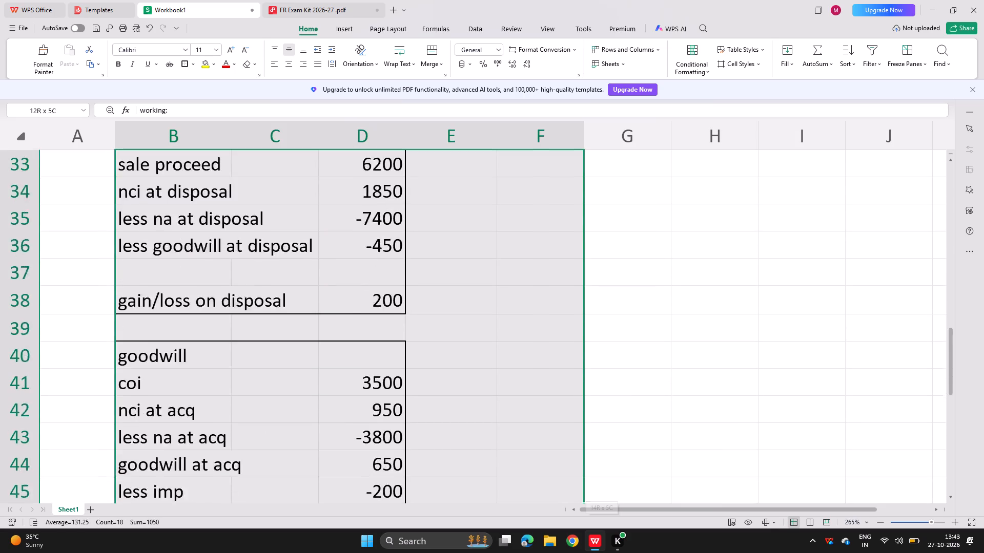
{"action": "left_click_drag", "start_coordinate": [577, 552], "coordinate": [557, 552]}
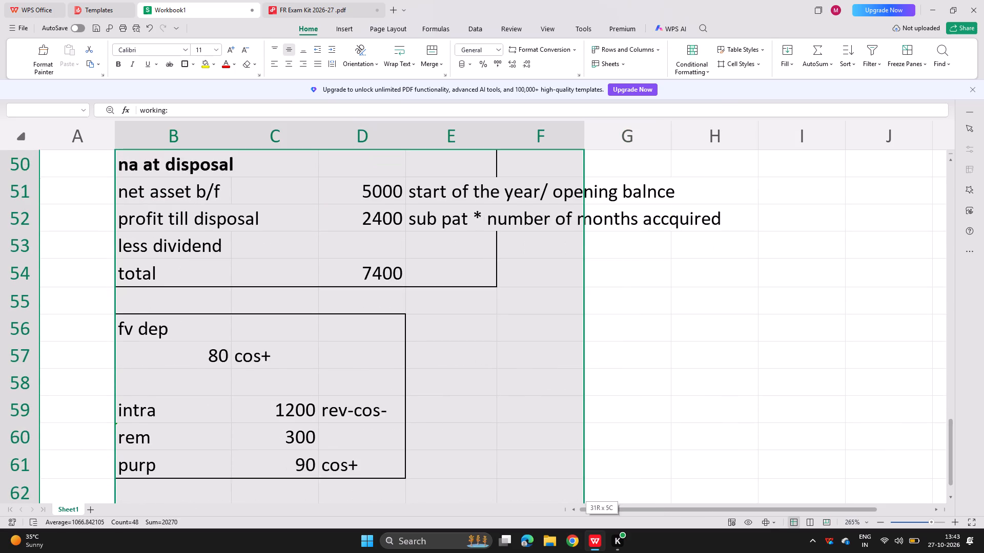
{"action": "left_click_drag", "start_coordinate": [557, 552], "coordinate": [539, 433]}
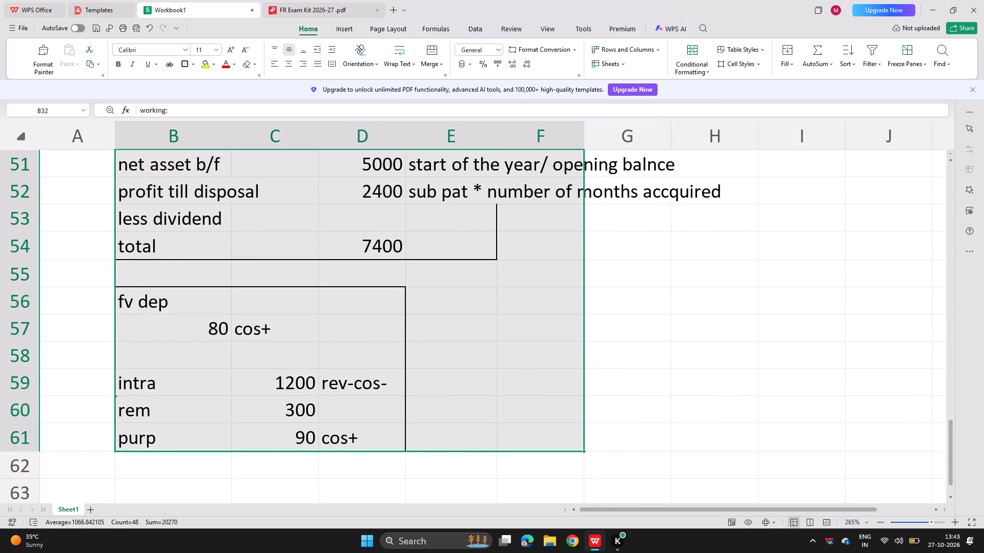
{"action": "key", "text": "ctrl+x"}
{"action": "scroll", "coordinate": [539, 433], "scroll_direction": "up", "scroll_amount": 13}
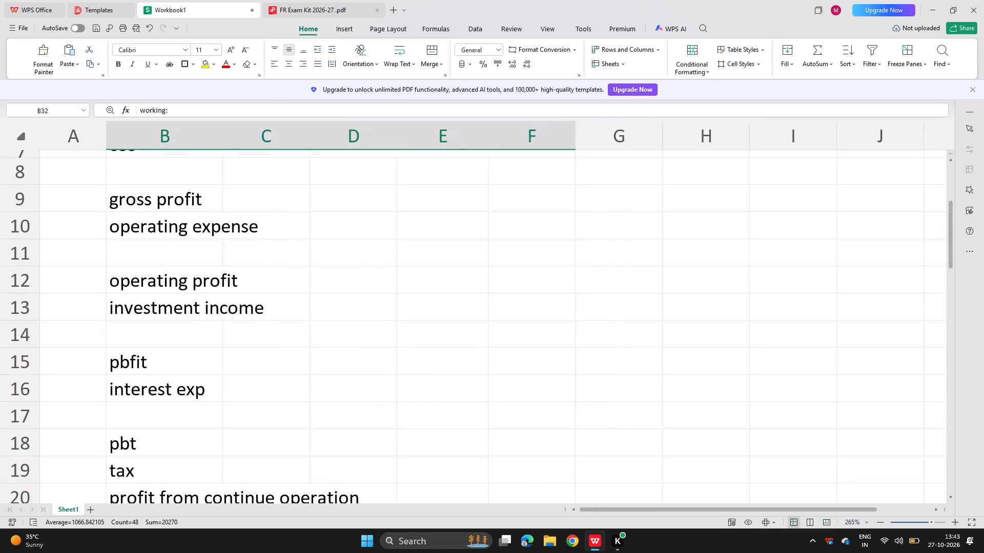
{"action": "scroll", "coordinate": [539, 433], "scroll_direction": "up", "scroll_amount": 11}
{"action": "left_click", "coordinate": [424, 247]}
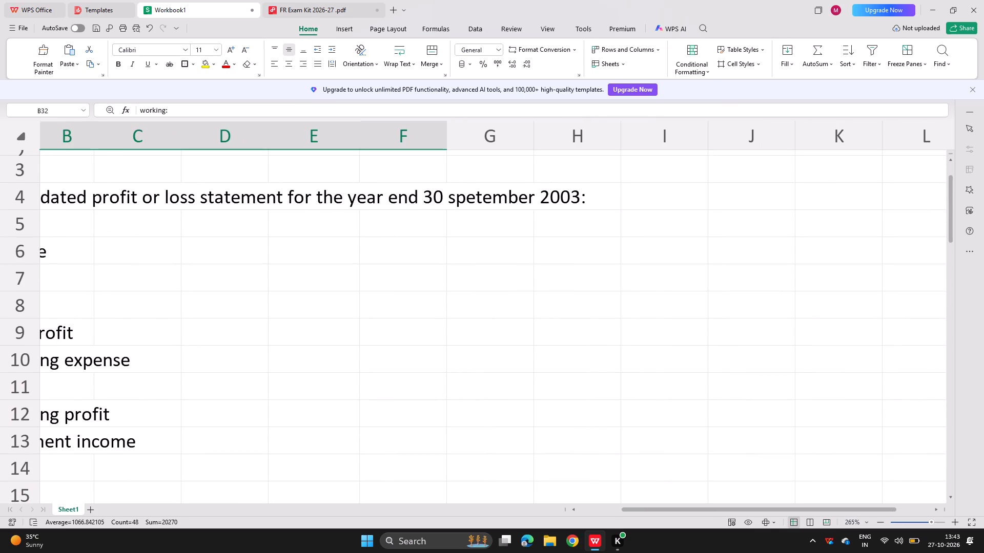
{"action": "key", "text": "ctrl+v"}
{"action": "left_click", "coordinate": [424, 247], "text": "ctrl"}
Review the relocated workings down to the intra-group figures alongside the statement lines.
{"action": "scroll", "coordinate": [424, 248], "scroll_direction": "down", "scroll_amount": 1}
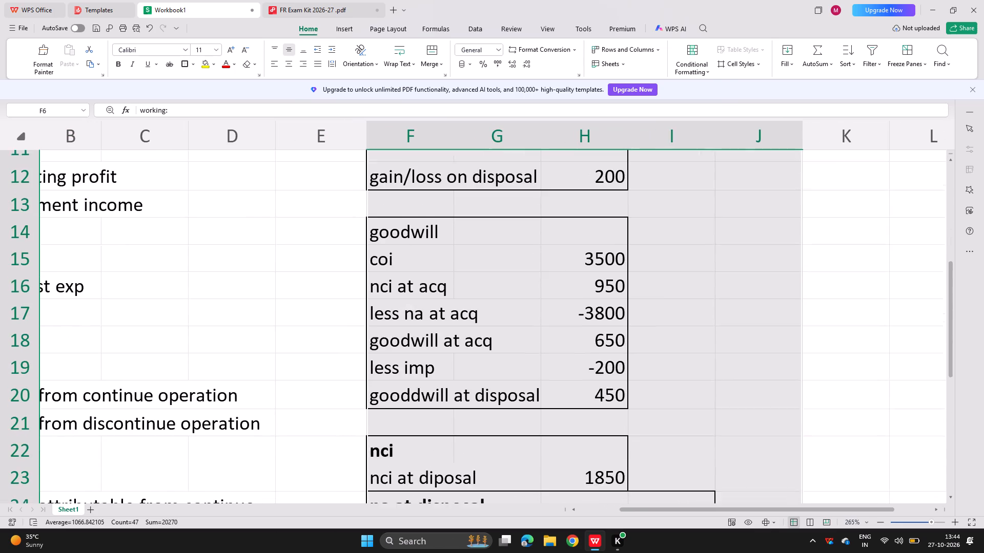
{"action": "scroll", "coordinate": [424, 248], "scroll_direction": "down", "scroll_amount": 1}
{"action": "scroll", "coordinate": [424, 248], "scroll_direction": "left", "scroll_amount": 3}
{"action": "scroll", "coordinate": [424, 248], "scroll_direction": "down", "scroll_amount": 10}
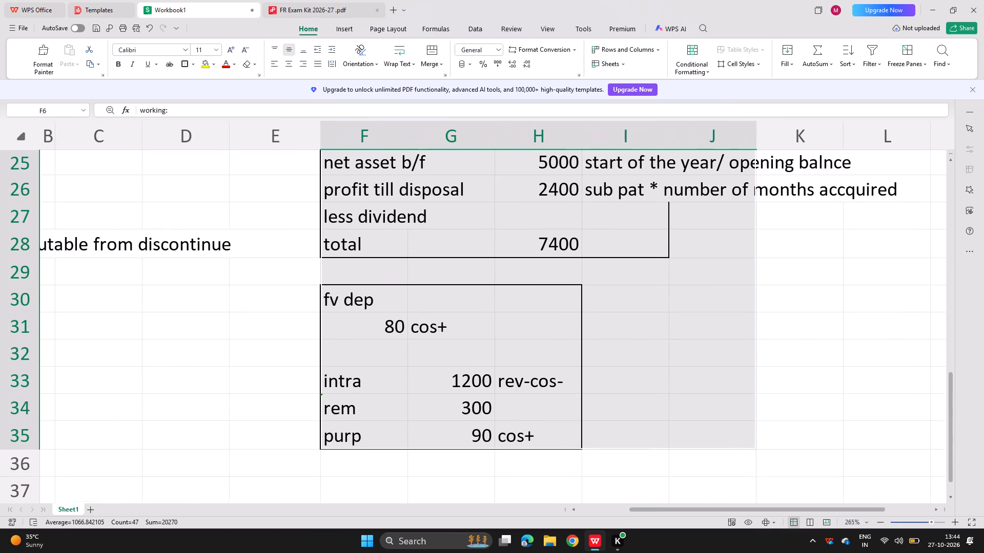
{"action": "scroll", "coordinate": [424, 248], "scroll_direction": "down", "scroll_amount": 1}
{"action": "scroll", "coordinate": [272, 326], "scroll_direction": "right", "scroll_amount": 6}
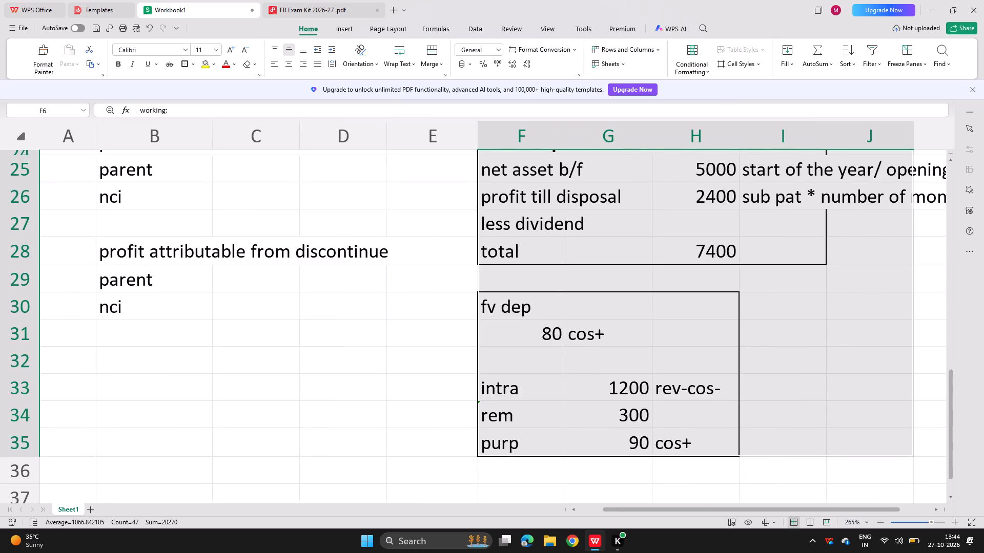
Move the fair value depreciation and intra-group workings block F30:H35 beside the disposal working, starting at J7.
{"action": "scroll", "coordinate": [272, 326], "scroll_direction": "left", "scroll_amount": 4}
{"action": "left_click_drag", "start_coordinate": [392, 296], "coordinate": [509, 333]}
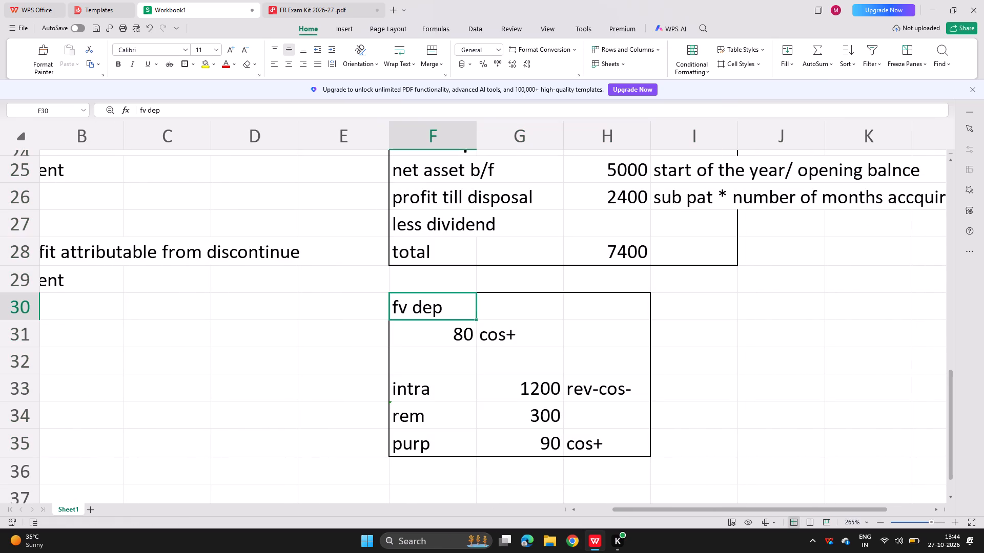
{"action": "left_click_drag", "start_coordinate": [509, 333], "coordinate": [602, 450]}
{"action": "key", "text": "ctrl+x"}
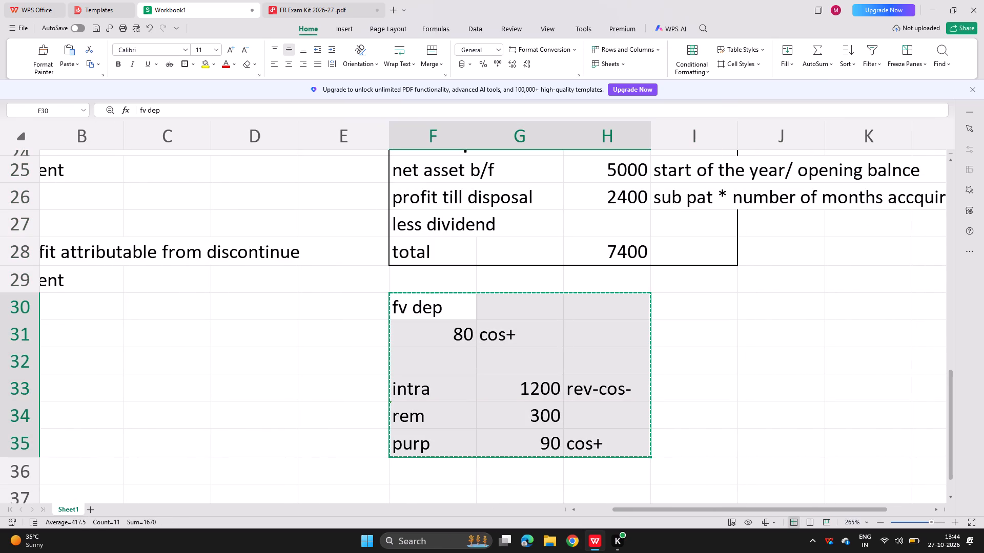
{"action": "scroll", "coordinate": [683, 344], "scroll_direction": "up", "scroll_amount": 10}
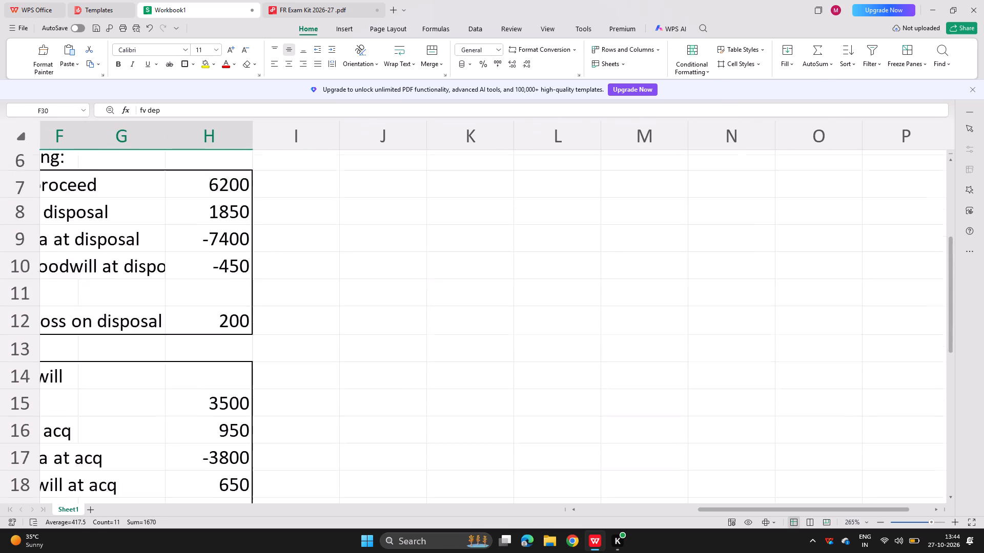
{"action": "scroll", "coordinate": [683, 344], "scroll_direction": "up", "scroll_amount": 2}
{"action": "scroll", "coordinate": [683, 344], "scroll_direction": "right", "scroll_amount": 1}
{"action": "left_click", "coordinate": [384, 218]}
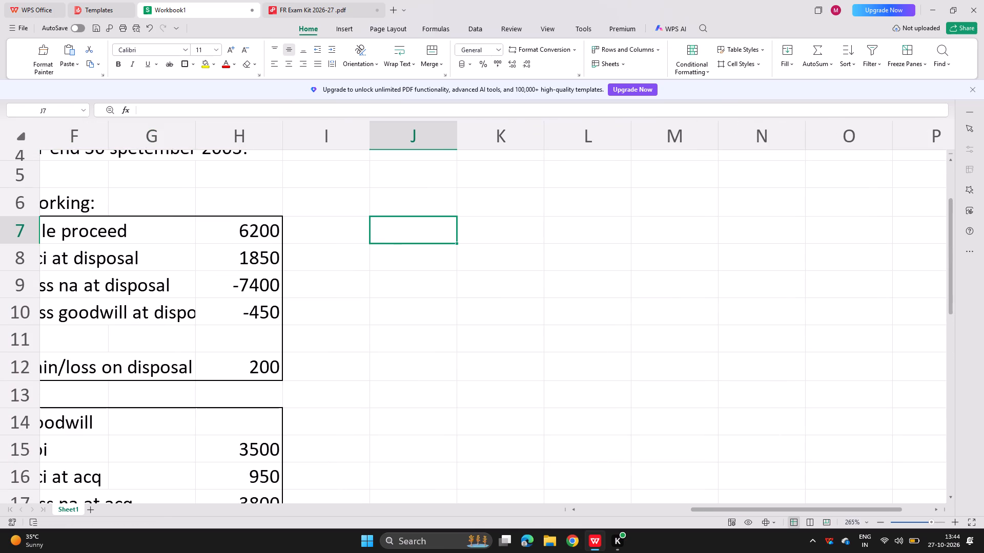
{"action": "key", "text": "ctrl+v"}
{"action": "left_click", "coordinate": [384, 218]}
Move the net assets at disposal working F24:I28 beside the goodwill working, starting at J14.
{"action": "scroll", "coordinate": [384, 218], "scroll_direction": "down", "scroll_amount": 5}
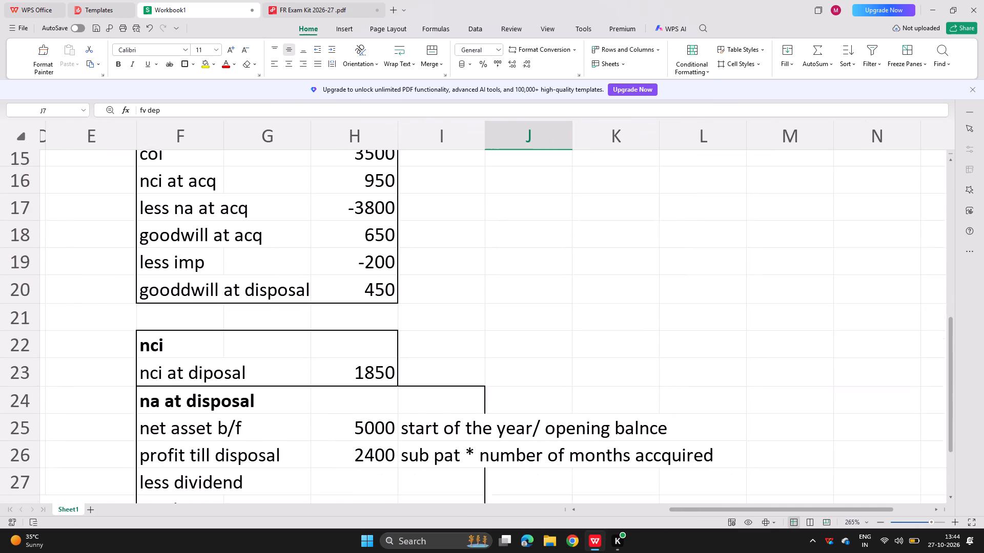
{"action": "scroll", "coordinate": [384, 218], "scroll_direction": "down", "scroll_amount": 1}
{"action": "scroll", "coordinate": [85, 405], "scroll_direction": "down", "scroll_amount": 3}
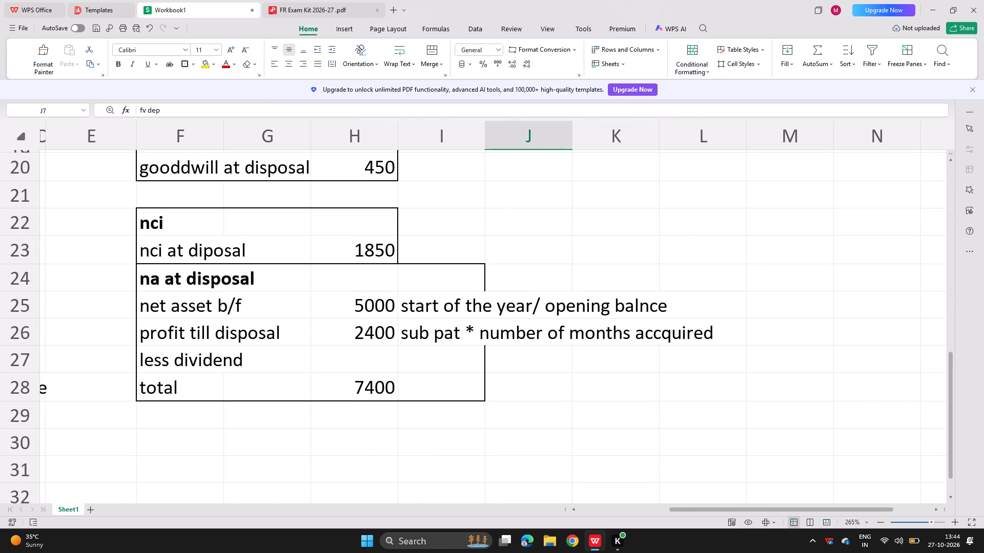
{"action": "left_click_drag", "start_coordinate": [138, 267], "coordinate": [501, 382]}
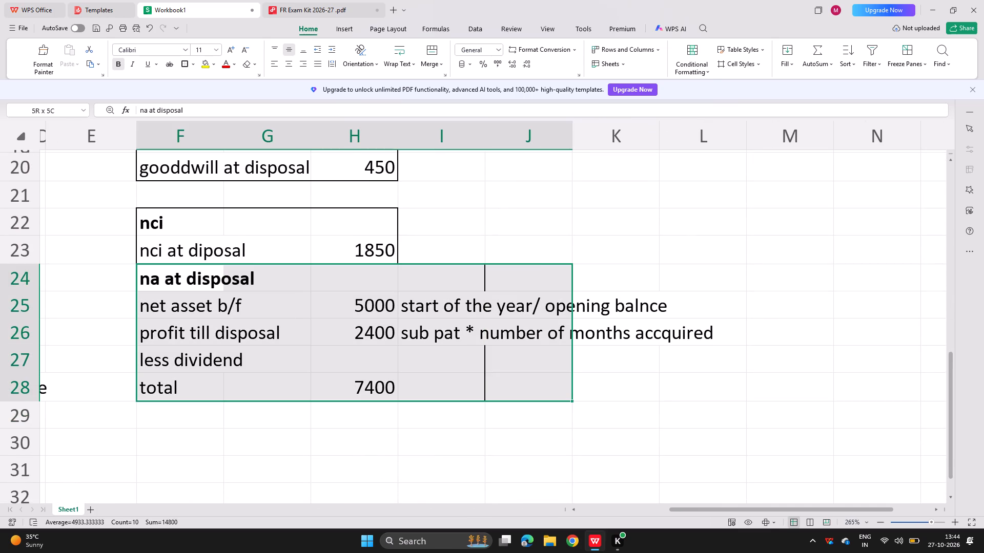
{"action": "left_click_drag", "start_coordinate": [501, 382], "coordinate": [480, 384]}
{"action": "key", "text": "ctrl+x"}
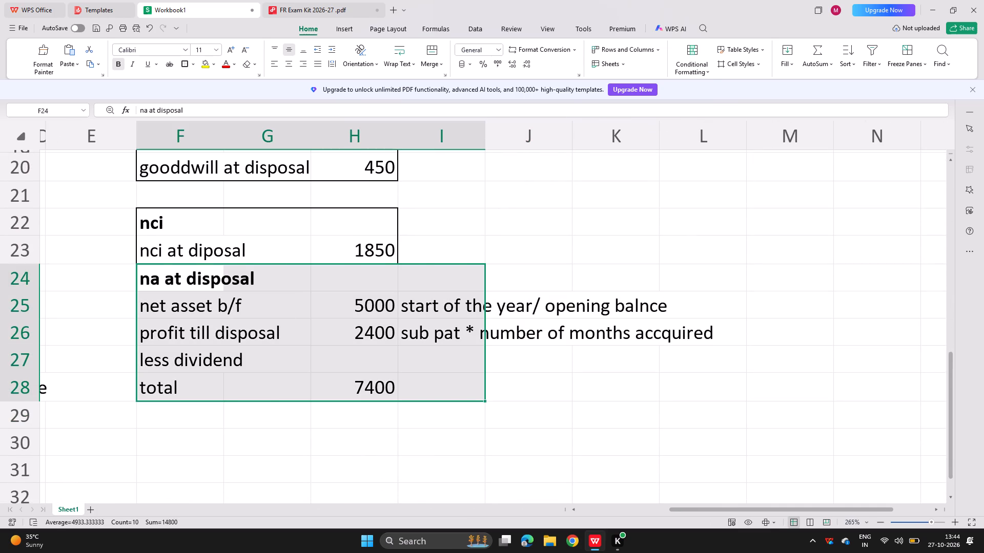
{"action": "scroll", "coordinate": [480, 384], "scroll_direction": "up", "scroll_amount": 10}
{"action": "left_click", "coordinate": [308, 440]}
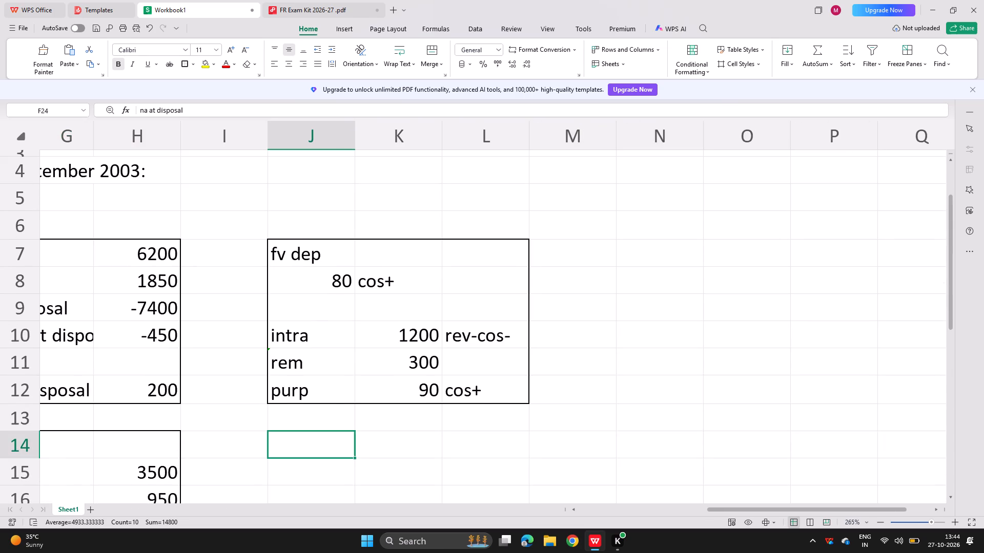
{"action": "key", "text": "ctrl+v"}
{"action": "scroll", "coordinate": [296, 442], "scroll_direction": "down", "scroll_amount": 3}
{"action": "left_click", "coordinate": [272, 440]}
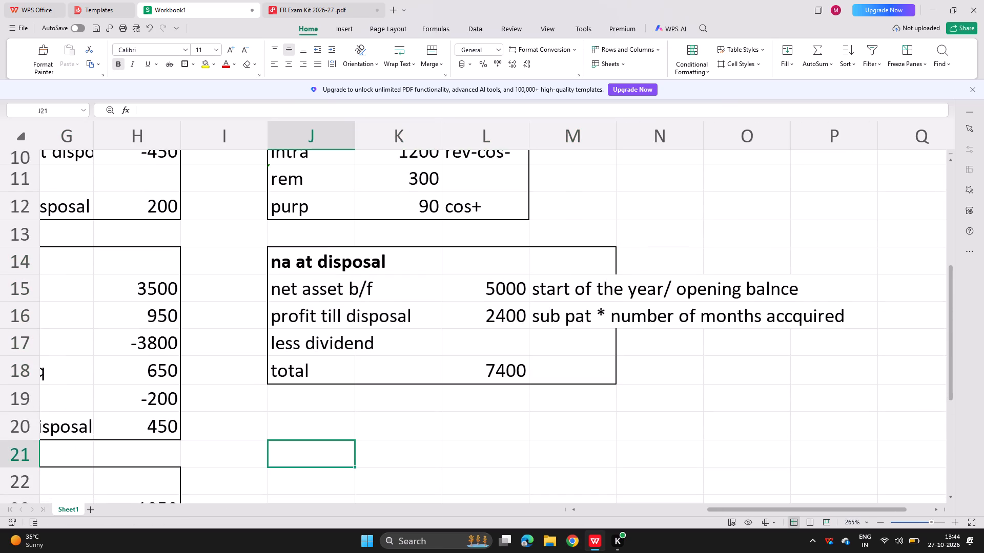
Apply an outside border around the nci working in F22:H23 to close its open bottom edge.
{"action": "scroll", "coordinate": [272, 440], "scroll_direction": "right", "scroll_amount": 9}
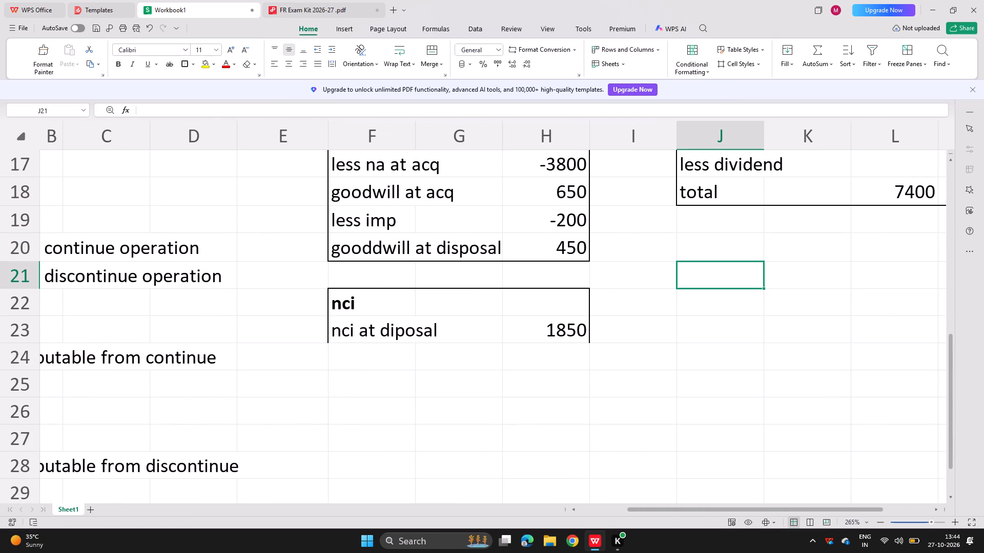
{"action": "left_click", "coordinate": [289, 369]}
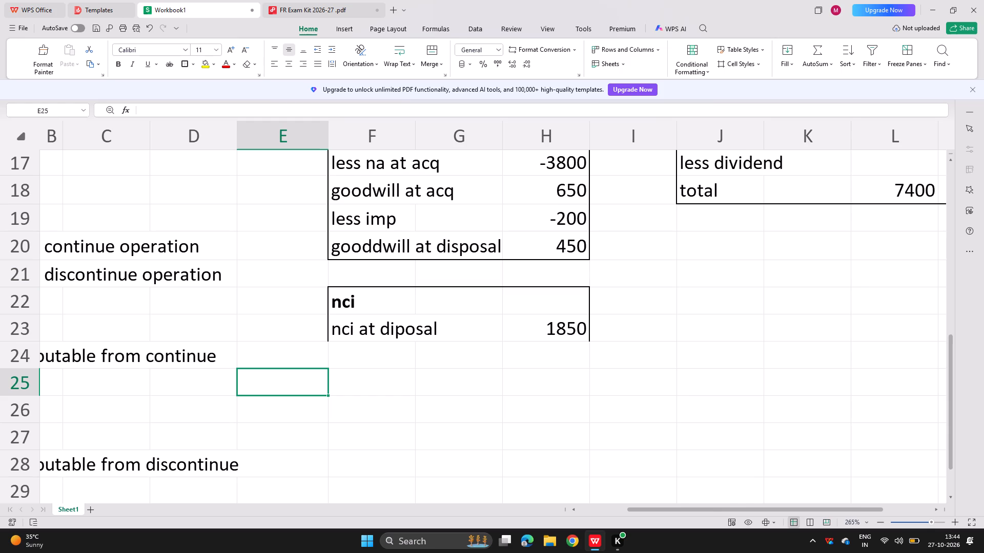
{"action": "left_click", "coordinate": [335, 282]}
{"action": "left_click_drag", "start_coordinate": [338, 289], "coordinate": [584, 341]}
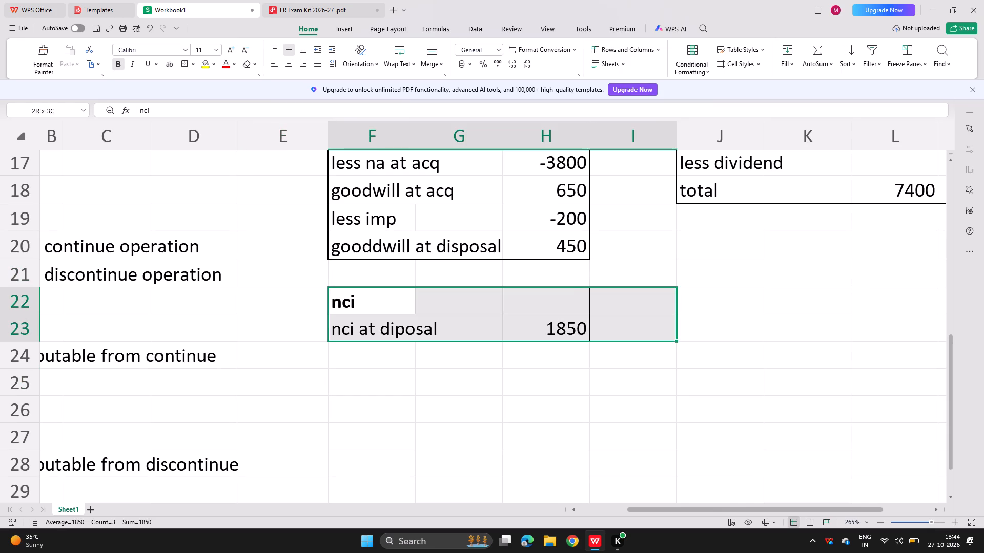
{"action": "left_click_drag", "start_coordinate": [584, 341], "coordinate": [573, 337]}
{"action": "left_click", "coordinate": [184, 69]}
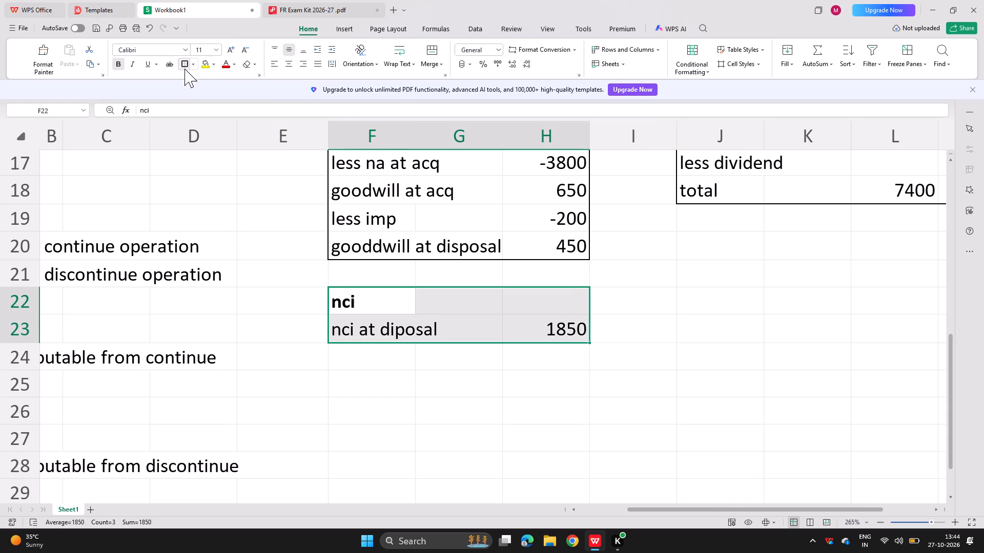
{"action": "scroll", "coordinate": [260, 356], "scroll_direction": "up", "scroll_amount": 1}
{"action": "left_click", "coordinate": [271, 344]}
Change the workings heading in F6 to "workings:" and make it bold.
{"action": "scroll", "coordinate": [271, 344], "scroll_direction": "up", "scroll_amount": 1}
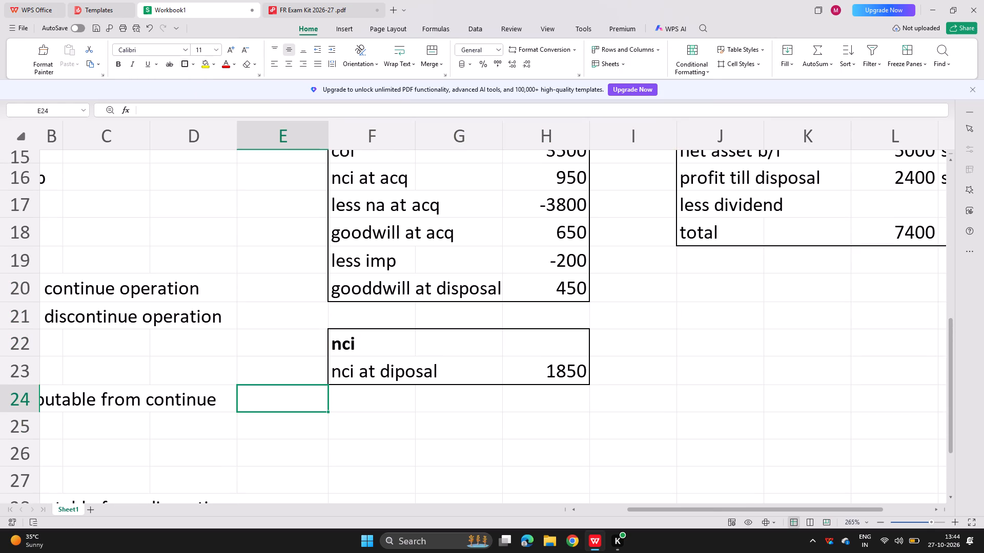
{"action": "scroll", "coordinate": [301, 359], "scroll_direction": "up", "scroll_amount": 5}
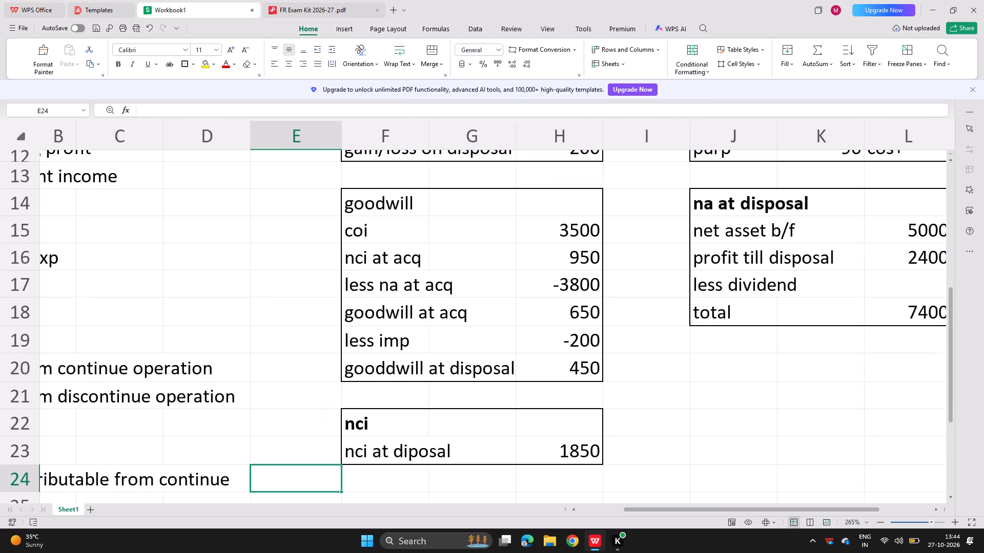
{"action": "scroll", "coordinate": [301, 359], "scroll_direction": "up", "scroll_amount": 5}
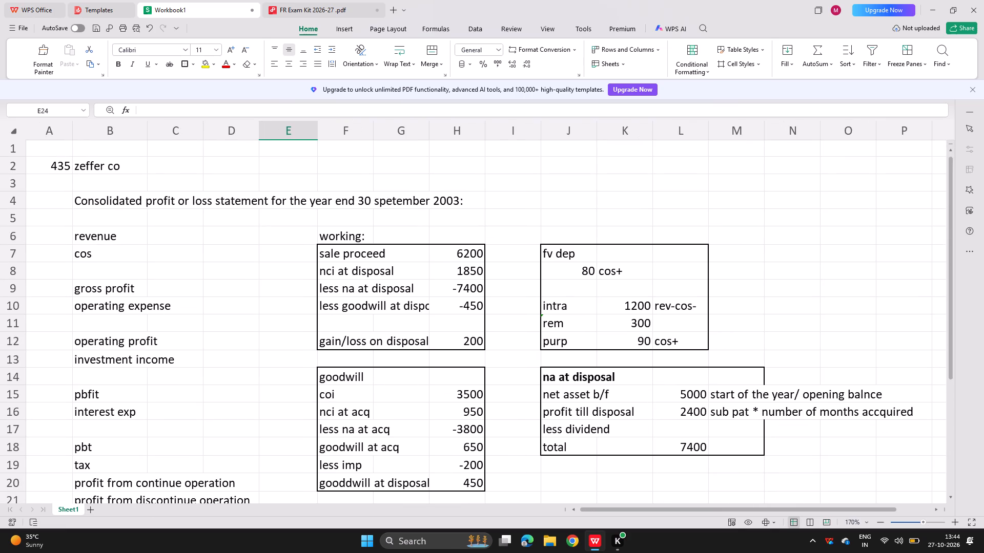
{"action": "double_click", "coordinate": [359, 237]}
{"action": "key", "text": "s"}
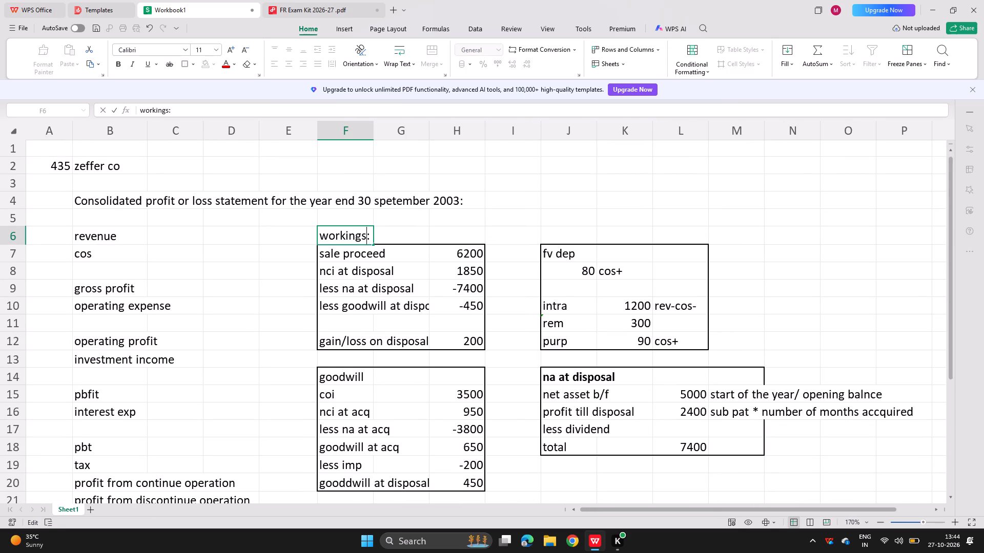
{"action": "key", "text": "Return"}
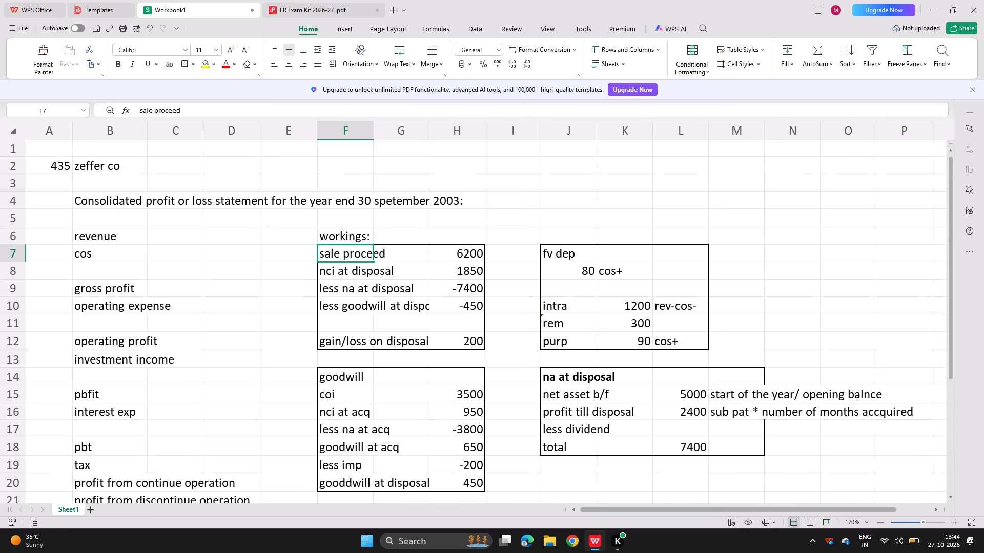
{"action": "left_click", "coordinate": [359, 236]}
{"action": "key", "text": "ctrl+b"}
{"action": "left_click", "coordinate": [359, 236], "text": "ctrl"}
{"action": "key", "text": "Return"}
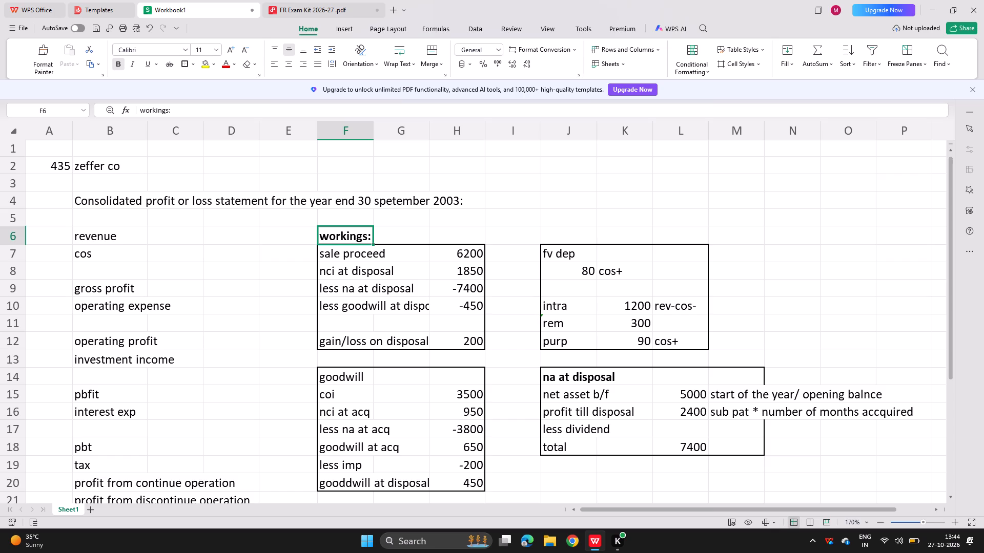
{"action": "left_click", "coordinate": [273, 272]}
Look over the rearranged workings and inspect the formula behind the nci at disposal figure in H23.
{"action": "scroll", "coordinate": [273, 272], "scroll_direction": "right", "scroll_amount": 3}
{"action": "scroll", "coordinate": [273, 272], "scroll_direction": "down", "scroll_amount": 2}
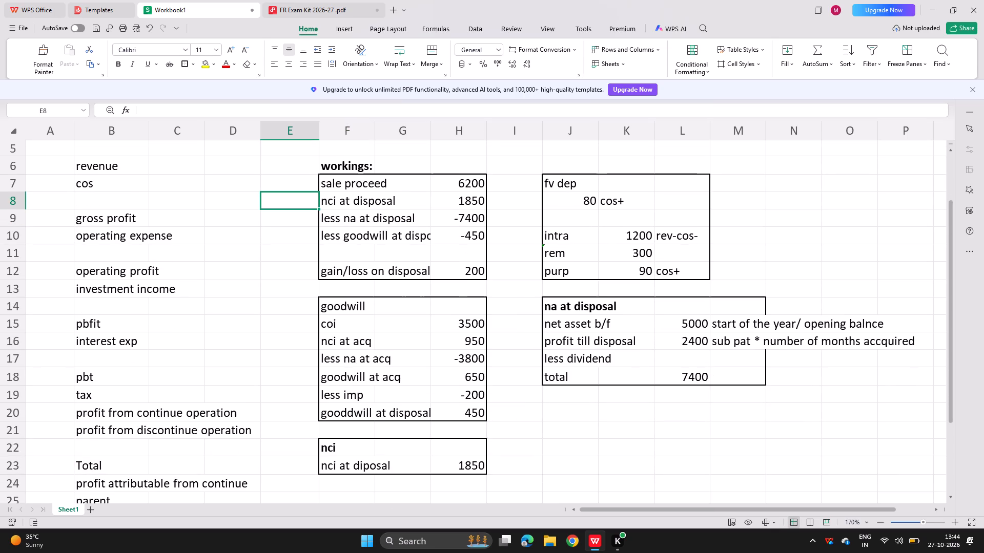
{"action": "scroll", "coordinate": [273, 272], "scroll_direction": "down", "scroll_amount": 2}
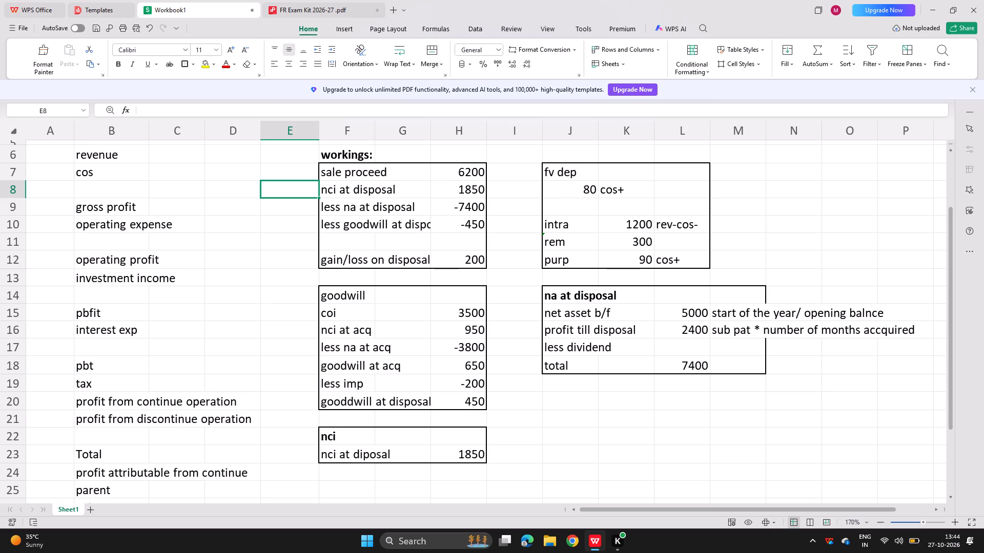
{"action": "double_click", "coordinate": [454, 449]}
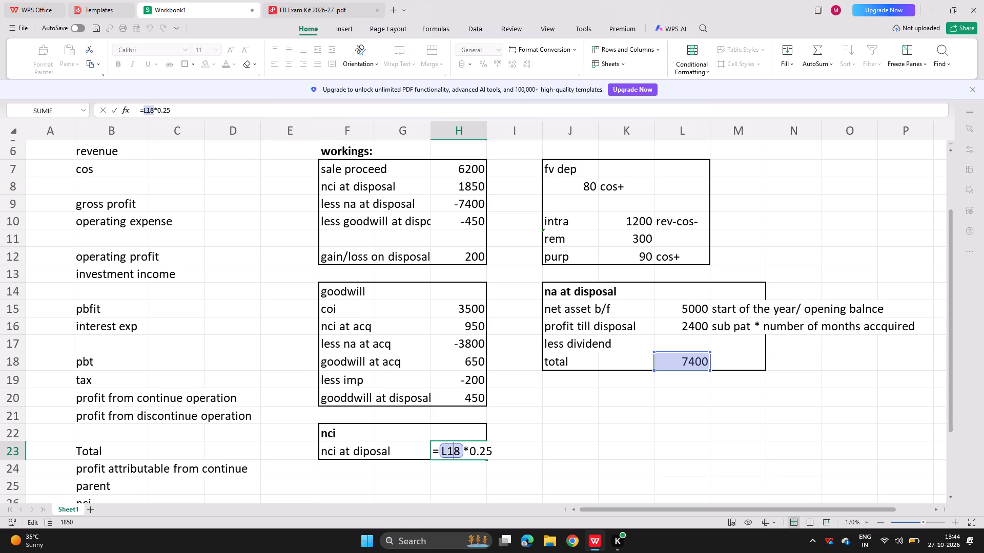
{"action": "key", "text": "Return"}
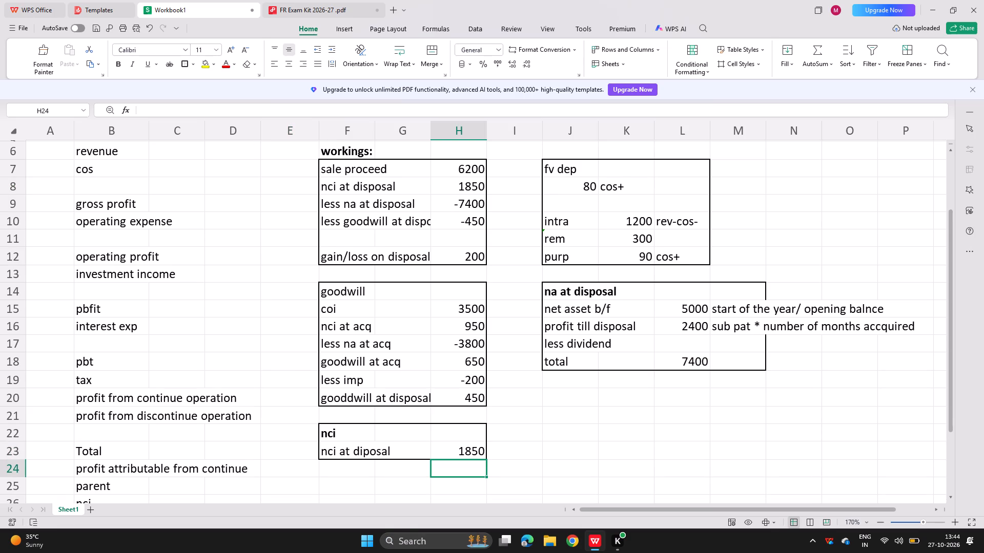
{"action": "double_click", "coordinate": [465, 450]}
{"action": "left_click", "coordinate": [503, 455]}
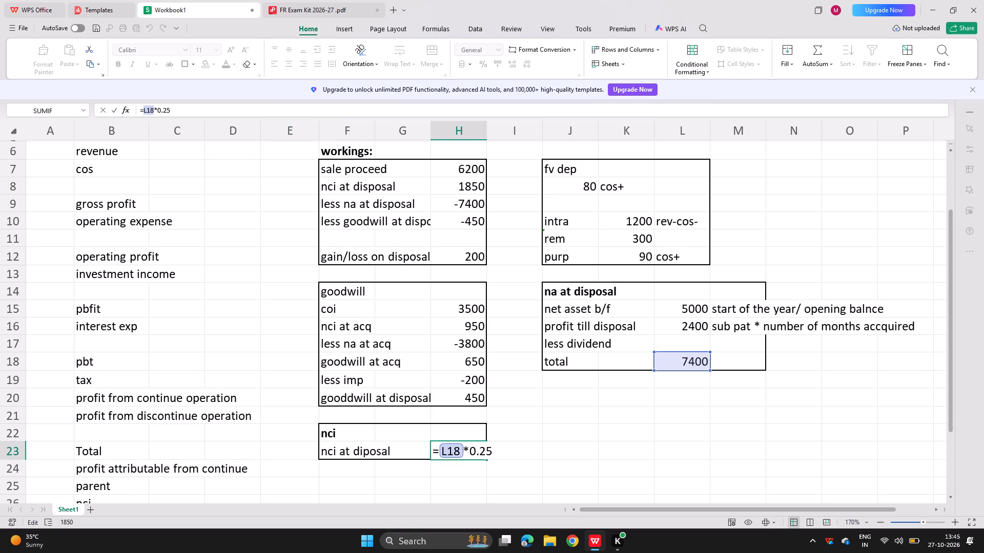
{"action": "key", "text": "Return"}
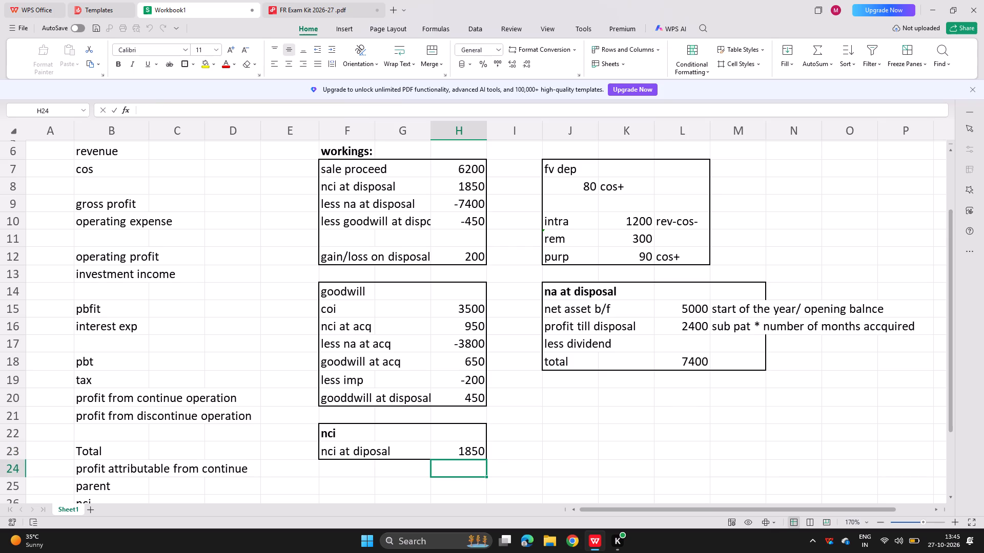
Switch to the FR Exam Kit PDF and review the Zeffer Co question and its three entities' profit or loss figures.
{"action": "scroll", "coordinate": [190, 345], "scroll_direction": "up", "scroll_amount": 6}
{"action": "left_click", "coordinate": [152, 233]}
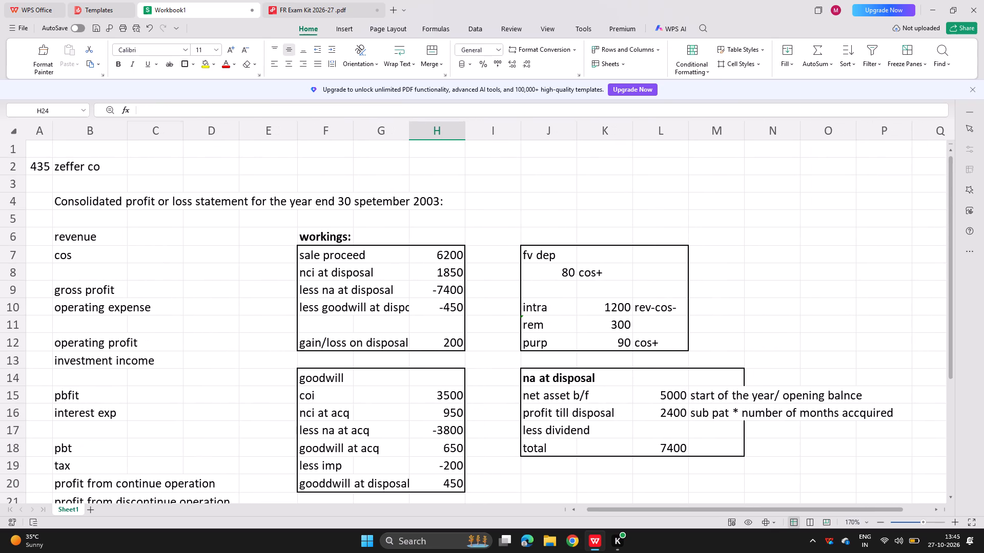
{"action": "left_click", "coordinate": [330, 0]}
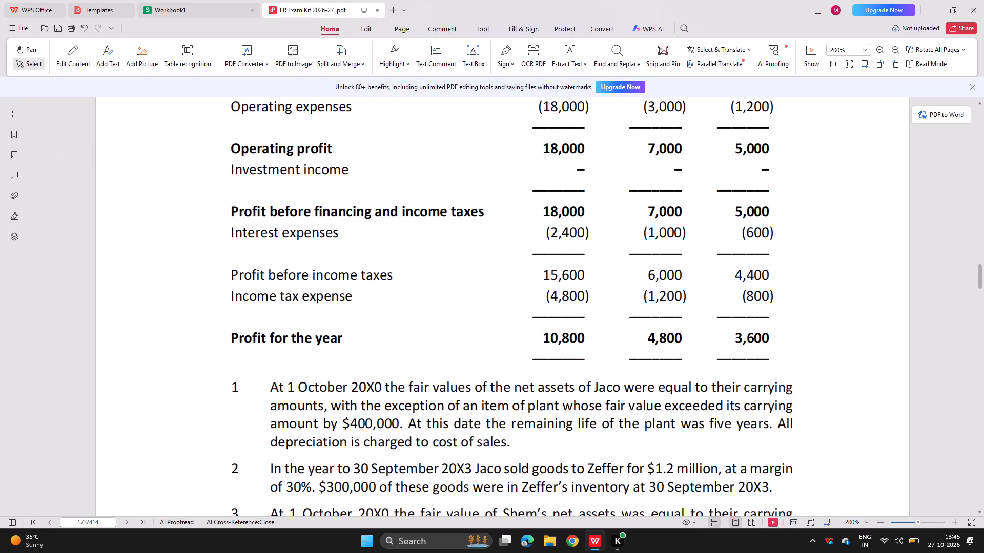
{"action": "scroll", "coordinate": [235, 307], "scroll_direction": "up", "scroll_amount": 2}
{"action": "scroll", "coordinate": [235, 307], "scroll_direction": "down", "scroll_amount": 1}
{"action": "scroll", "coordinate": [235, 307], "scroll_direction": "left", "scroll_amount": 1}
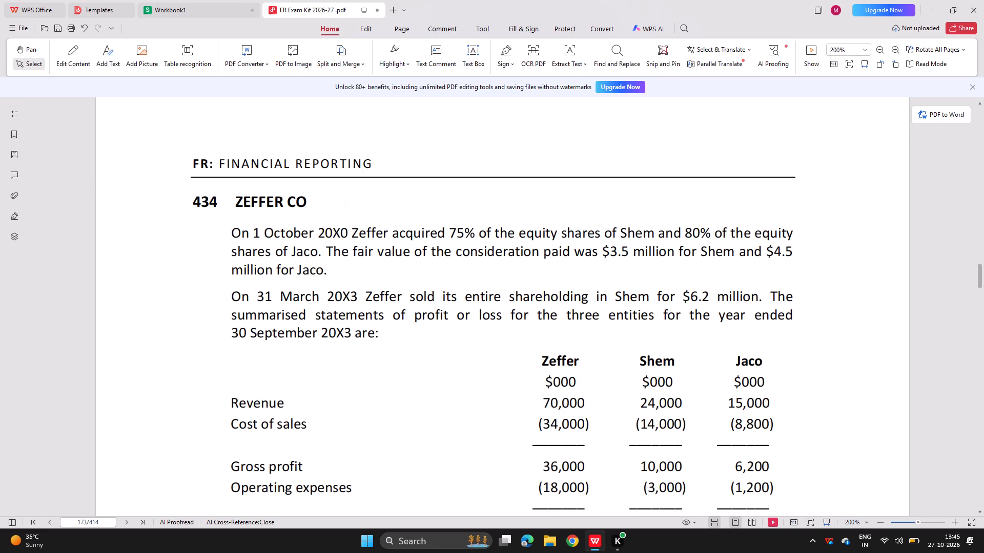
{"action": "scroll", "coordinate": [235, 307], "scroll_direction": "left", "scroll_amount": 1}
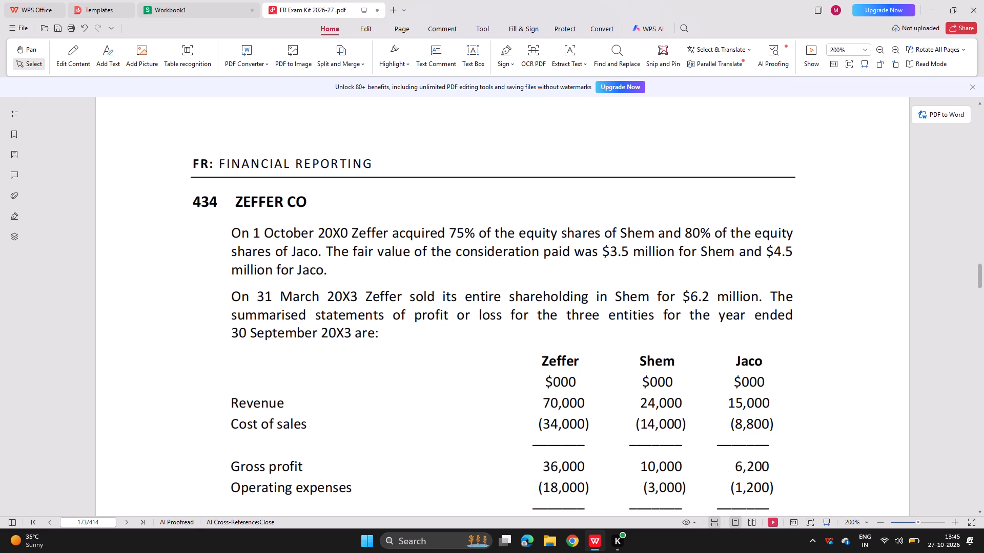
{"action": "scroll", "coordinate": [562, 469], "scroll_direction": "down", "scroll_amount": 1}
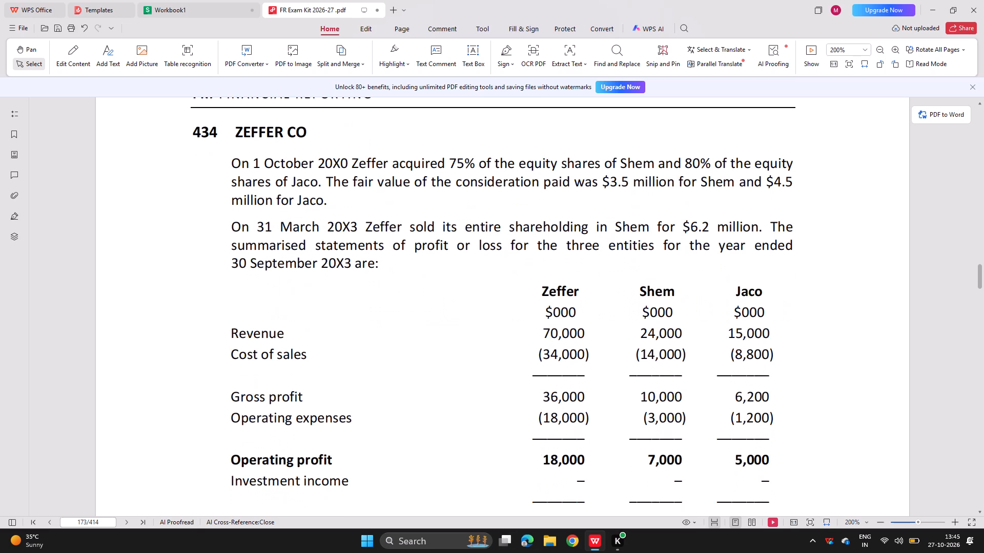
{"action": "scroll", "coordinate": [562, 469], "scroll_direction": "down", "scroll_amount": 12}
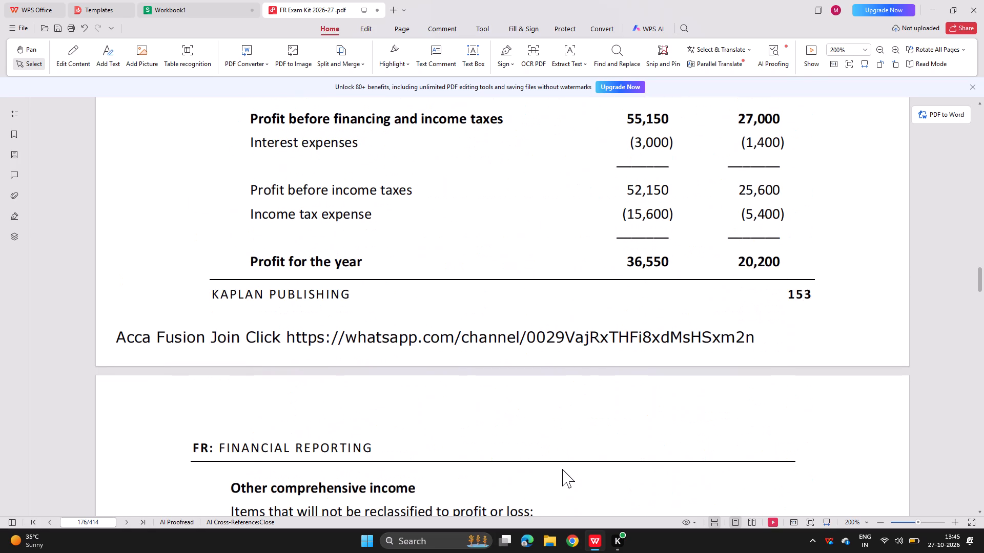
Go to page 204 of the exam kit PDF.
{"action": "double_click", "coordinate": [83, 518]}
{"action": "key", "text": "BackSpace"}
{"action": "type", "text": "204"}
{"action": "key", "text": "Return"}
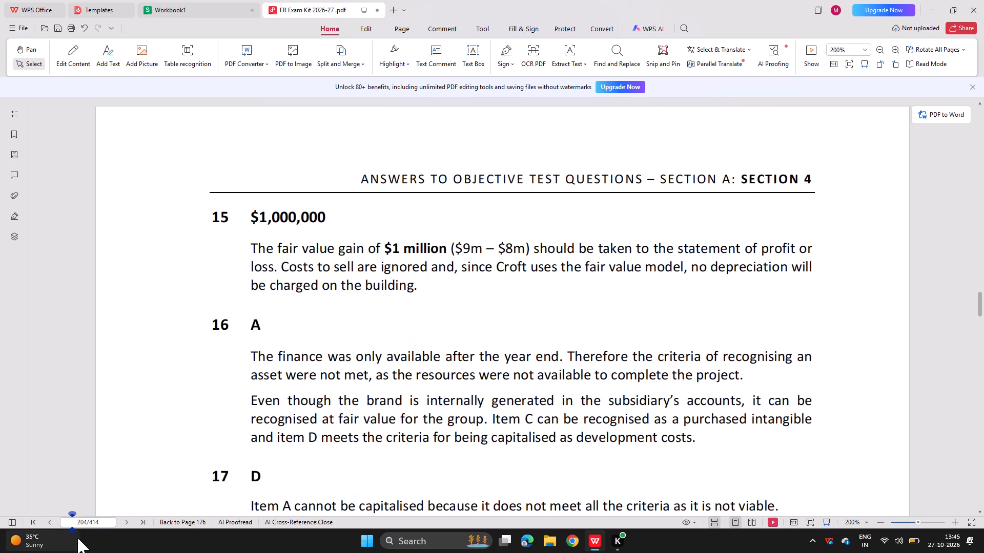
Go to page 256 and then page 350 of the exam kit PDF to reach the Section C answers.
{"action": "double_click", "coordinate": [83, 520]}
{"action": "key", "text": "BackSpace"}
{"action": "type", "text": "256"}
{"action": "key", "text": "Return"}
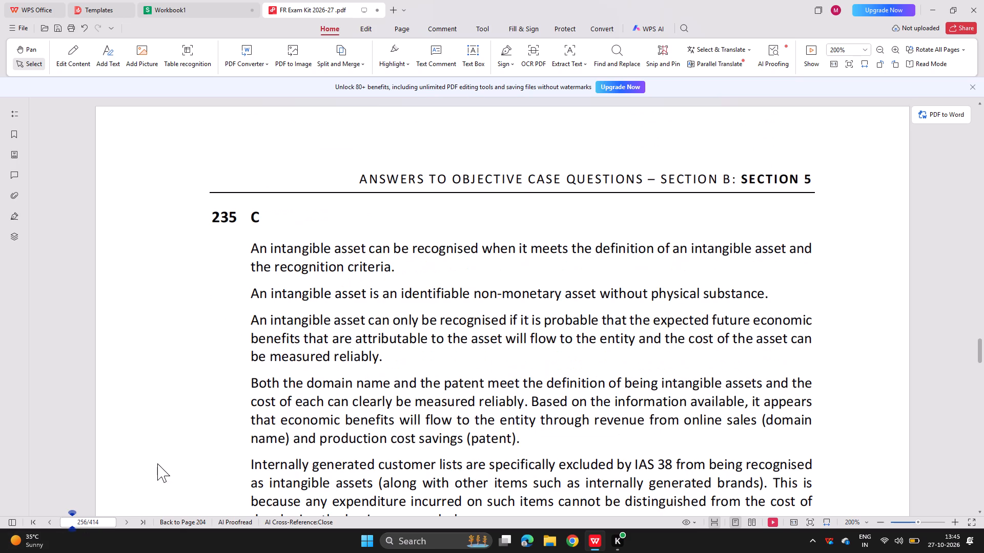
{"action": "double_click", "coordinate": [81, 521]}
{"action": "key", "text": "BackSpace"}
{"action": "key", "text": "3"}
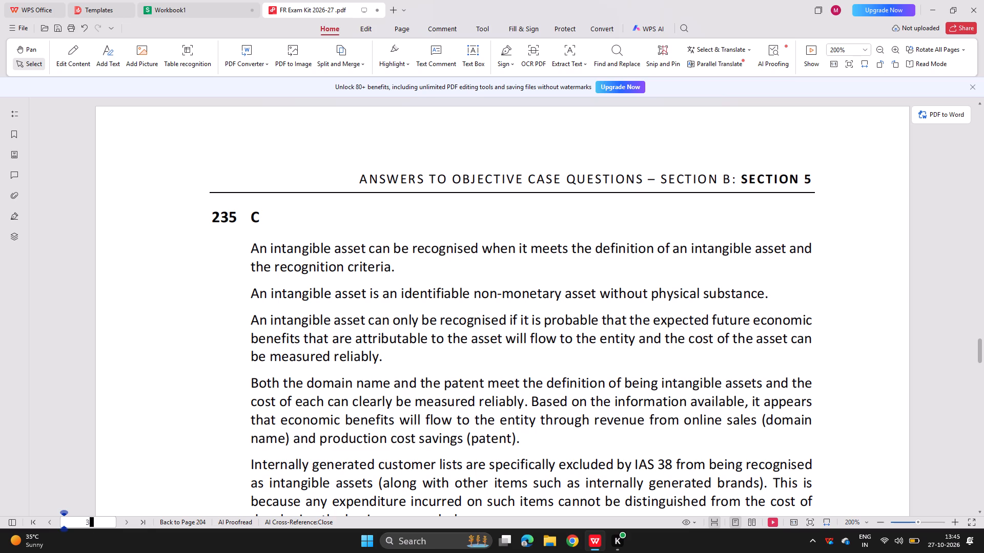
{"action": "type", "text": "50"}
{"action": "key", "text": "Return"}
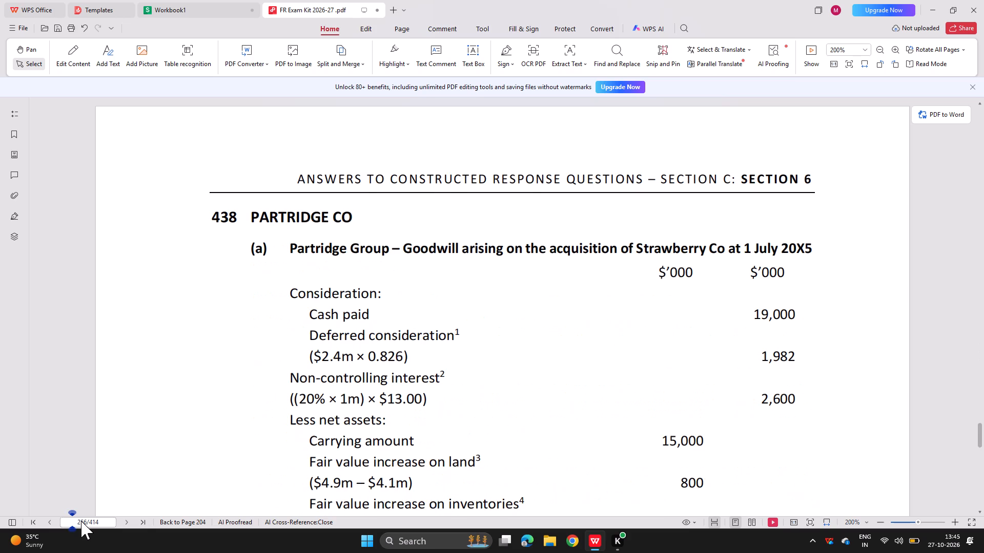
Browse back from page 350 through the constructed response answers to look for the Zeffer Co answer.
{"action": "scroll", "coordinate": [253, 438], "scroll_direction": "up", "scroll_amount": 2}
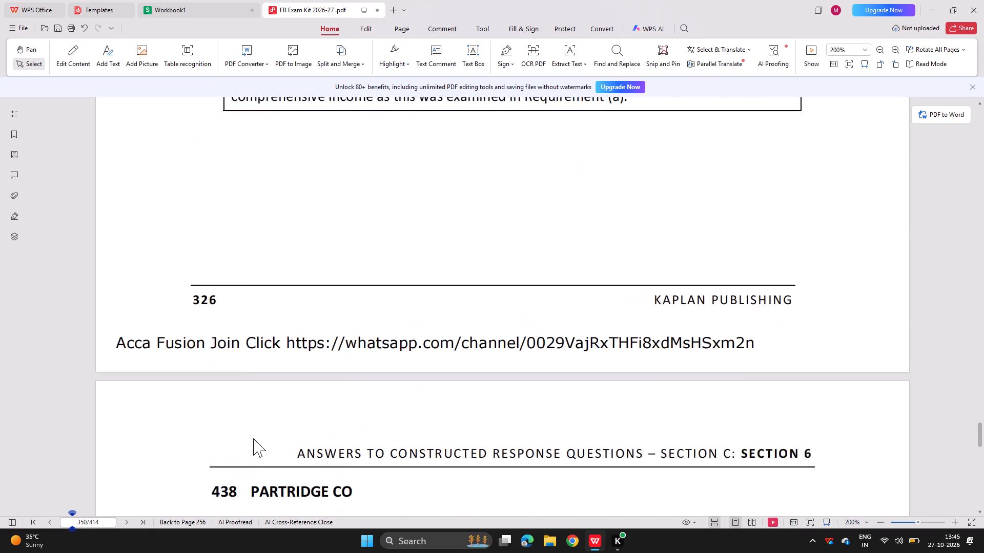
{"action": "scroll", "coordinate": [253, 438], "scroll_direction": "up", "scroll_amount": 5}
{"action": "scroll", "coordinate": [253, 438], "scroll_direction": "down", "scroll_amount": 1}
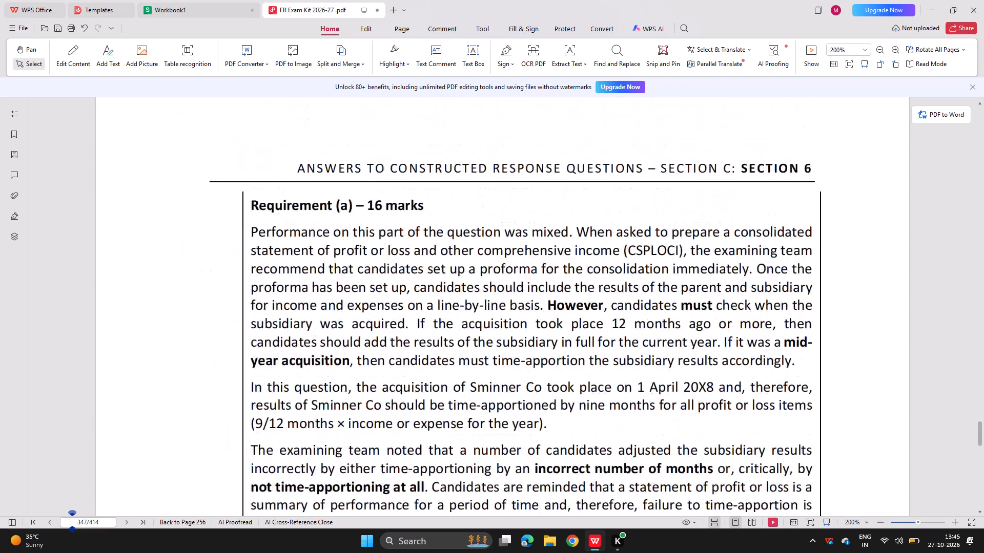
{"action": "scroll", "coordinate": [253, 438], "scroll_direction": "down", "scroll_amount": 1}
{"action": "scroll", "coordinate": [253, 438], "scroll_direction": "up", "scroll_amount": 3}
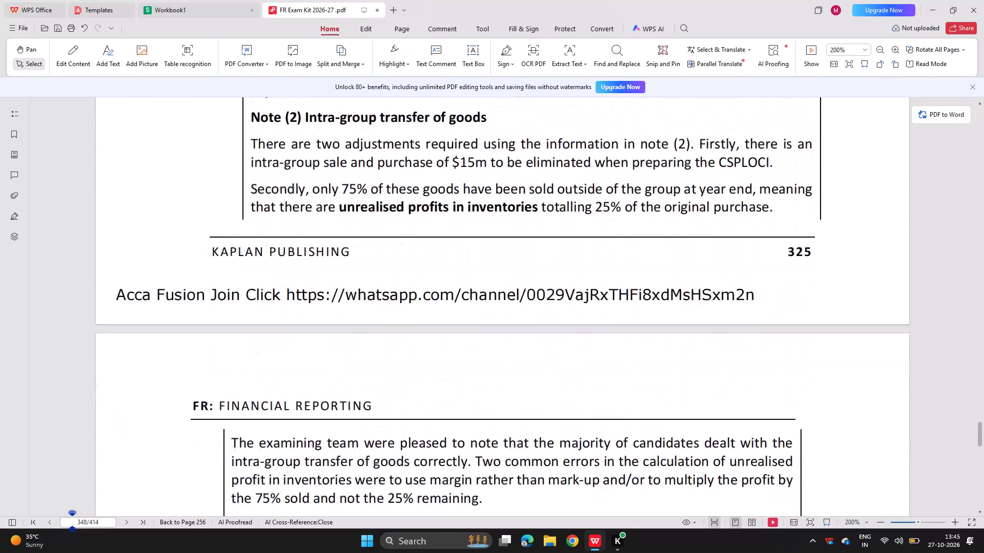
{"action": "scroll", "coordinate": [253, 438], "scroll_direction": "up", "scroll_amount": 7}
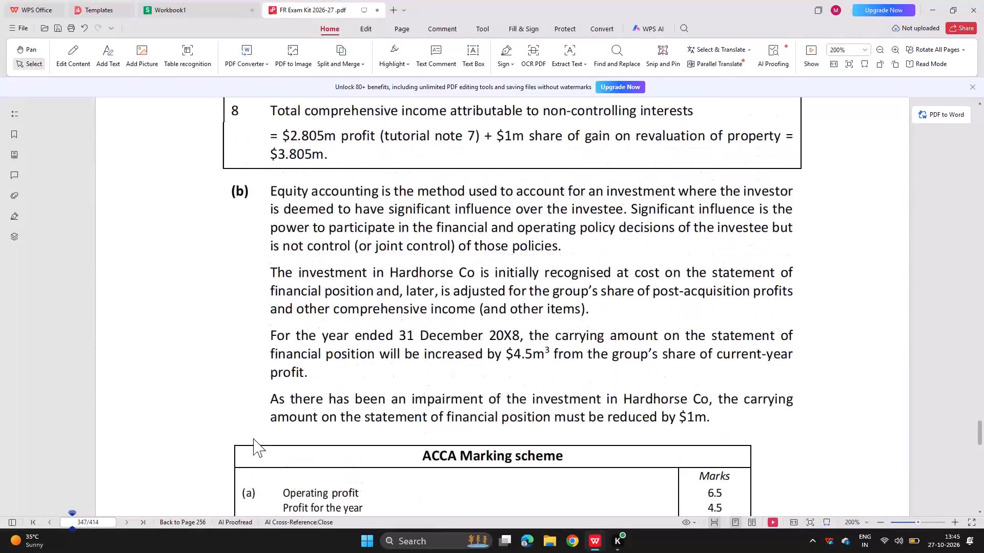
{"action": "scroll", "coordinate": [253, 438], "scroll_direction": "up", "scroll_amount": 7}
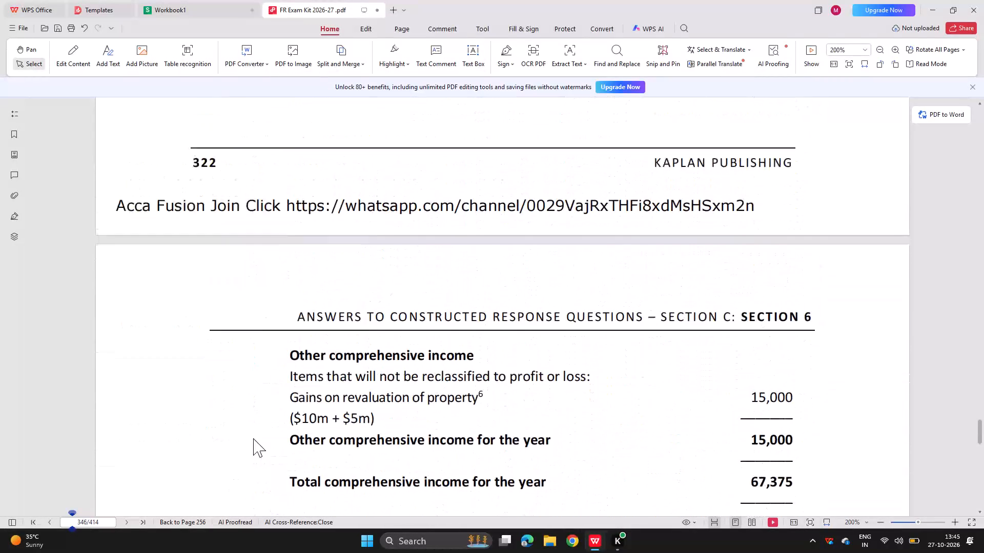
{"action": "scroll", "coordinate": [253, 438], "scroll_direction": "up", "scroll_amount": 7}
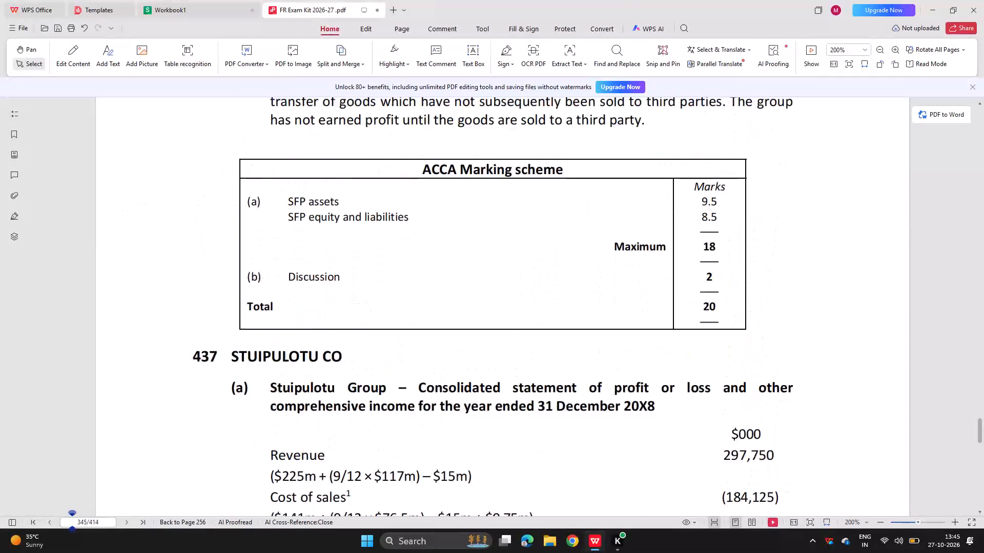
{"action": "scroll", "coordinate": [253, 438], "scroll_direction": "up", "scroll_amount": 9}
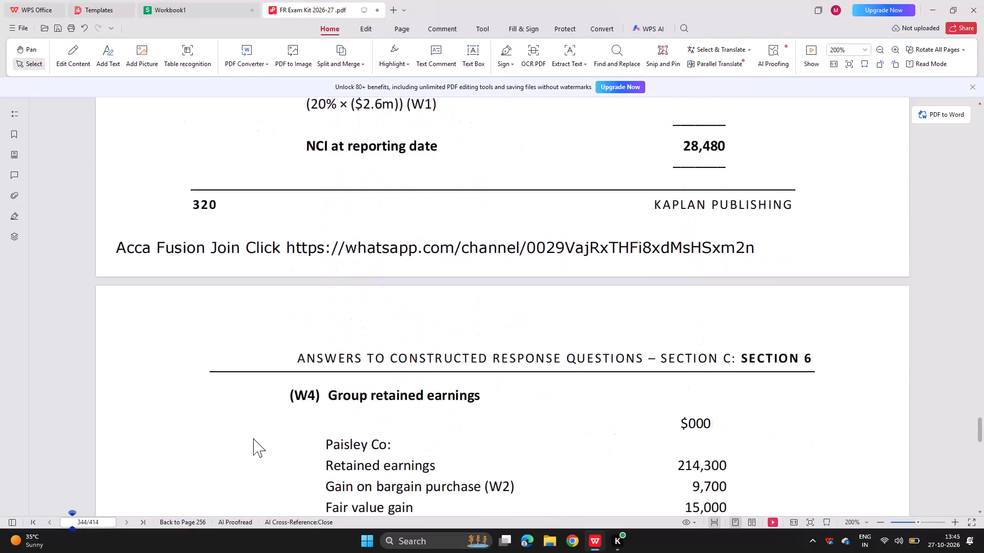
{"action": "scroll", "coordinate": [253, 438], "scroll_direction": "up", "scroll_amount": 6}
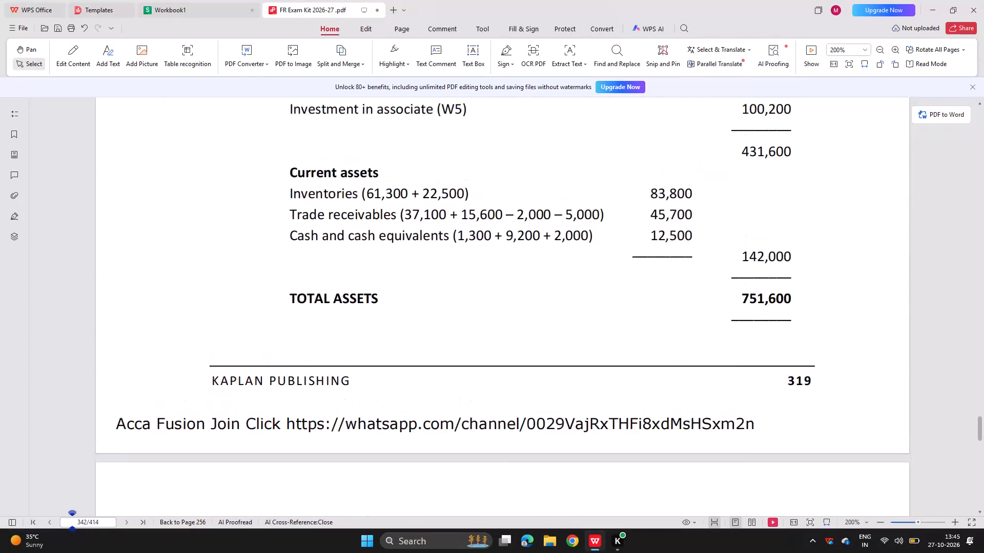
{"action": "scroll", "coordinate": [253, 438], "scroll_direction": "up", "scroll_amount": 6}
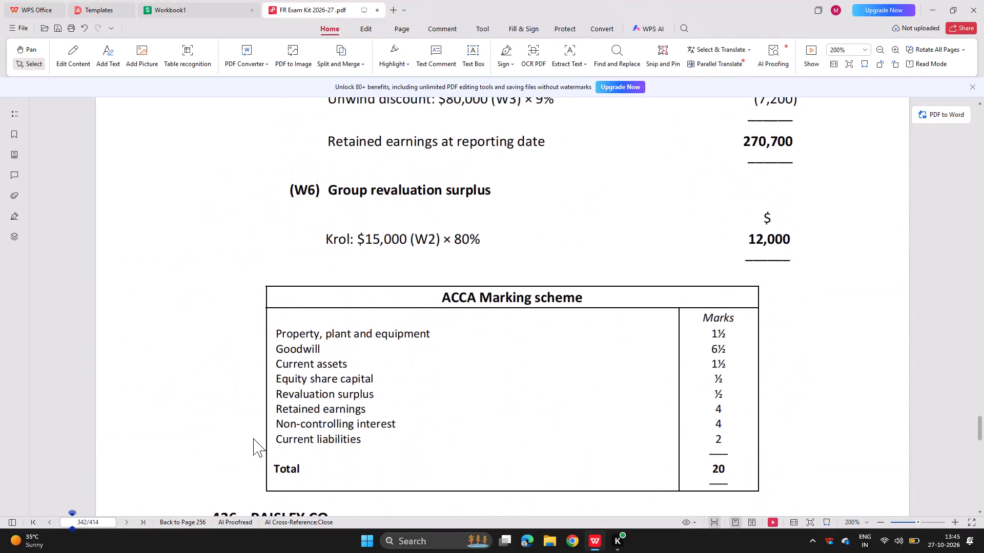
{"action": "scroll", "coordinate": [253, 438], "scroll_direction": "up", "scroll_amount": 6}
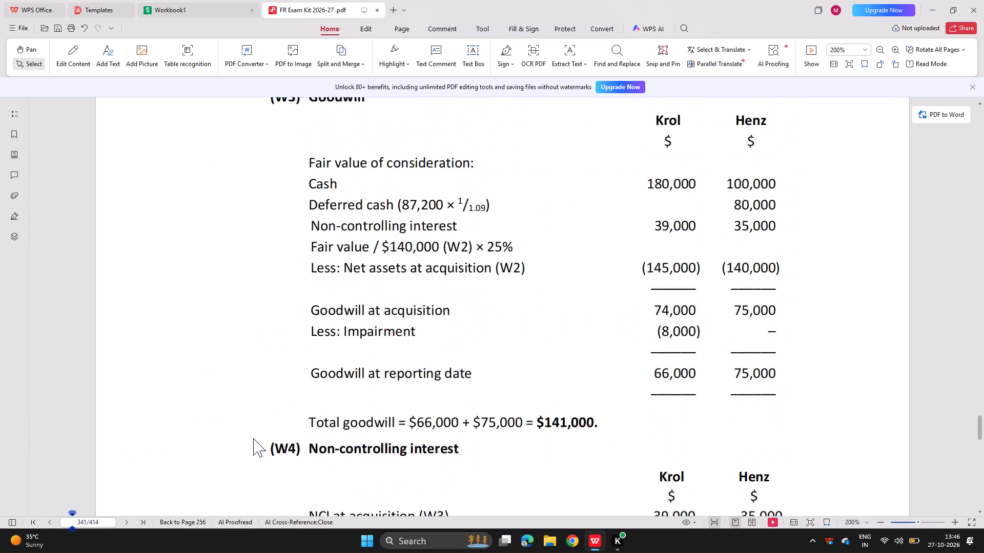
{"action": "scroll", "coordinate": [253, 438], "scroll_direction": "up", "scroll_amount": 6}
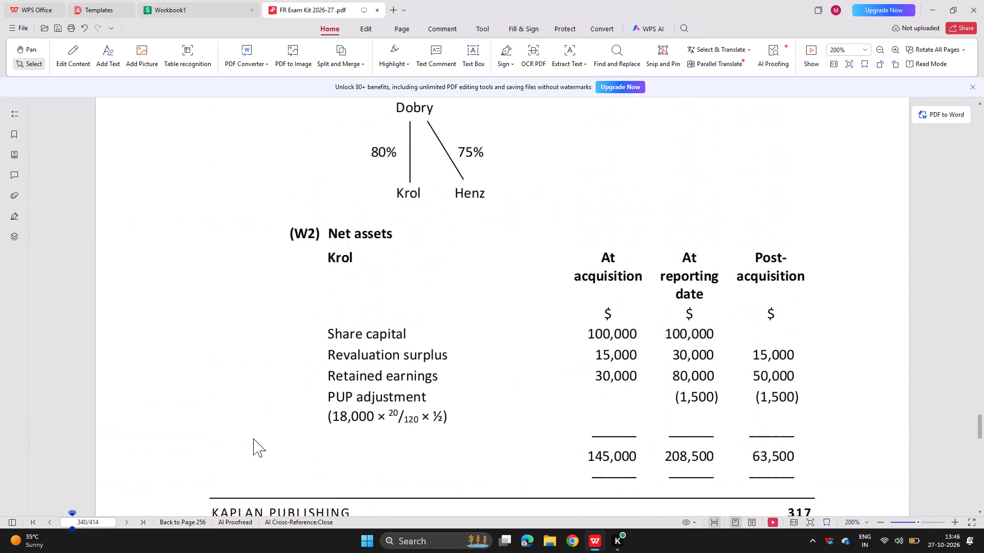
{"action": "scroll", "coordinate": [253, 438], "scroll_direction": "up", "scroll_amount": 7}
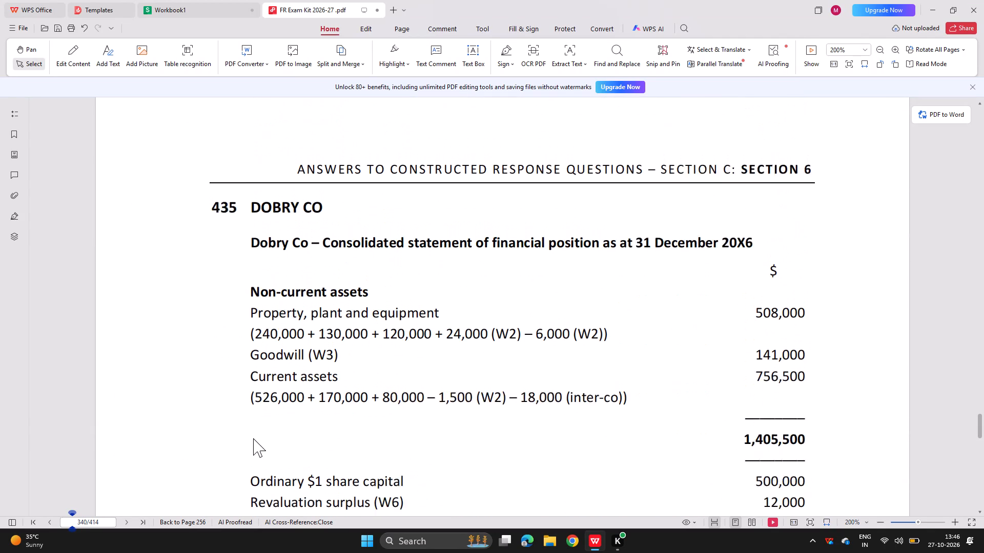
{"action": "scroll", "coordinate": [253, 438], "scroll_direction": "up", "scroll_amount": 7}
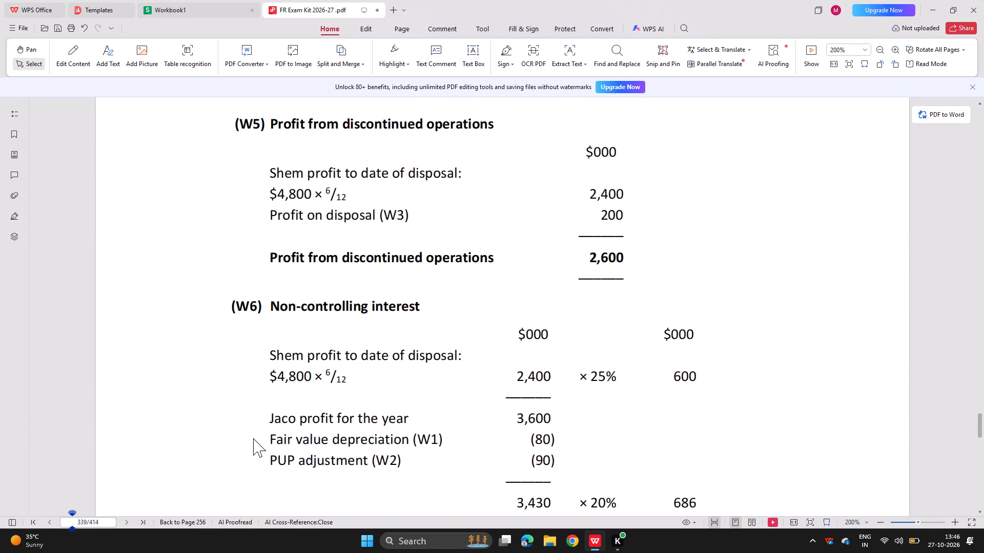
{"action": "scroll", "coordinate": [253, 438], "scroll_direction": "up", "scroll_amount": 1}
Check the question number in Workbook1, and locate the Zeffer Co consolidated statement of profit or loss among the PDF's answers.
{"action": "left_click", "coordinate": [193, 0]}
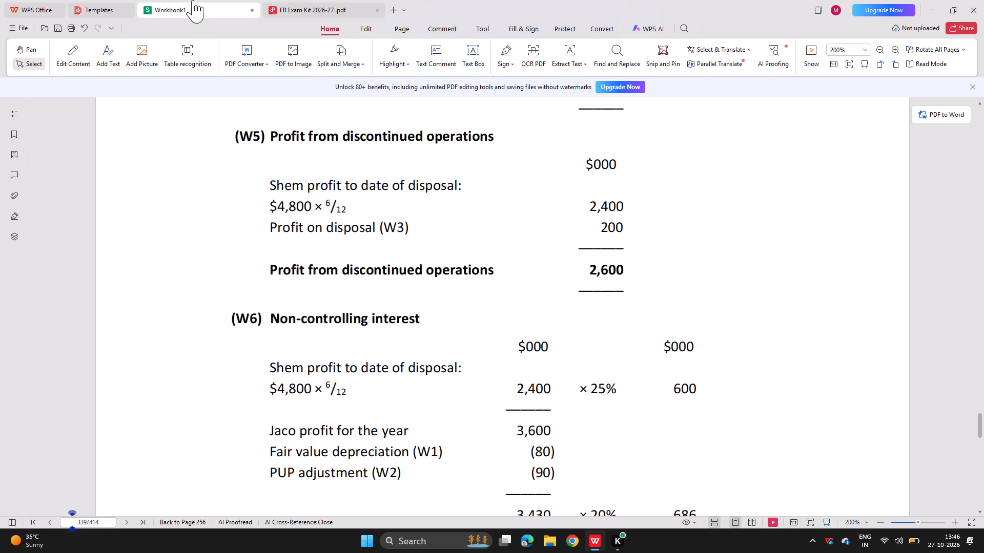
{"action": "left_click", "coordinate": [180, 1]}
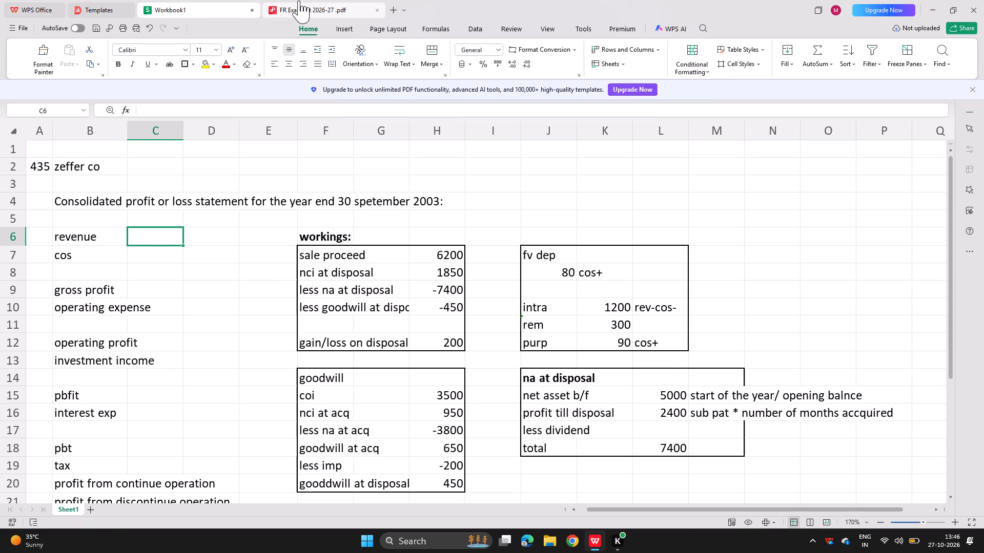
{"action": "left_click", "coordinate": [299, 1]}
{"action": "scroll", "coordinate": [243, 258], "scroll_direction": "down", "scroll_amount": 4}
{"action": "scroll", "coordinate": [243, 258], "scroll_direction": "up", "scroll_amount": 1}
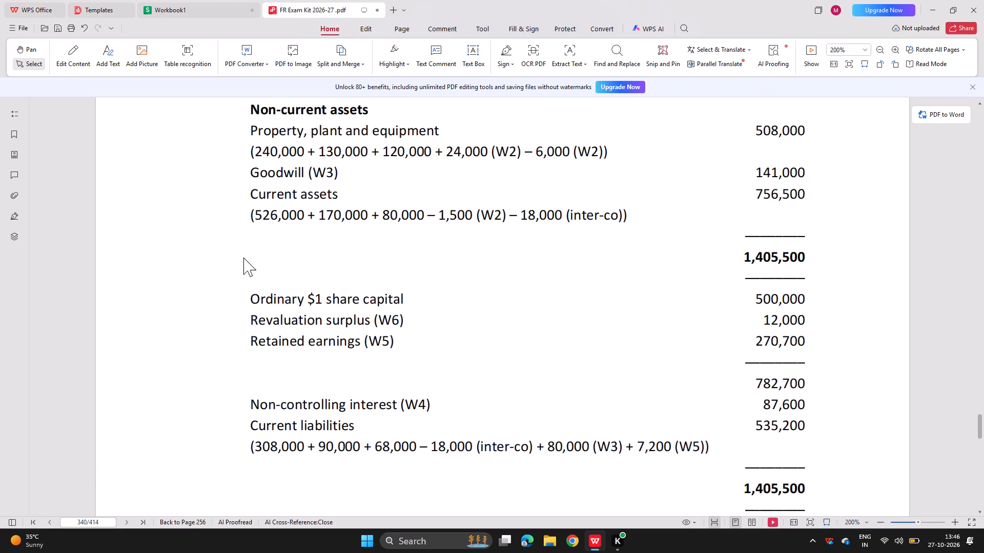
{"action": "scroll", "coordinate": [243, 258], "scroll_direction": "up", "scroll_amount": 2}
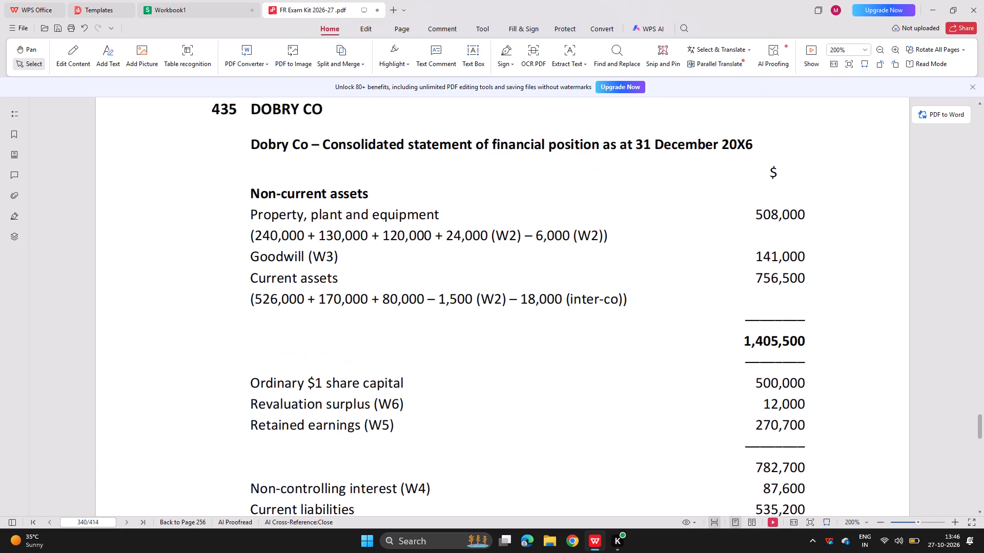
{"action": "scroll", "coordinate": [243, 258], "scroll_direction": "up", "scroll_amount": 4}
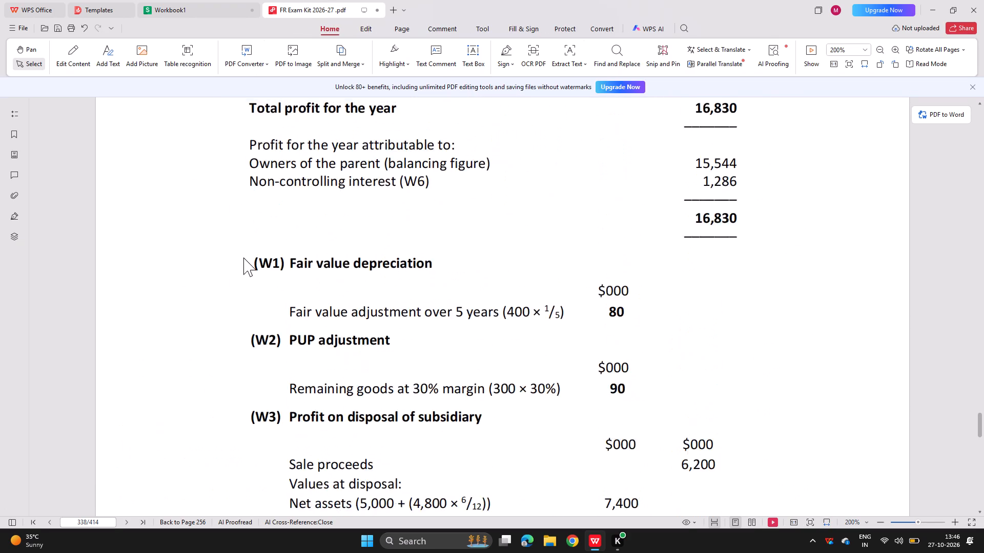
{"action": "scroll", "coordinate": [243, 258], "scroll_direction": "up", "scroll_amount": 2}
{"action": "scroll", "coordinate": [243, 258], "scroll_direction": "down", "scroll_amount": 1}
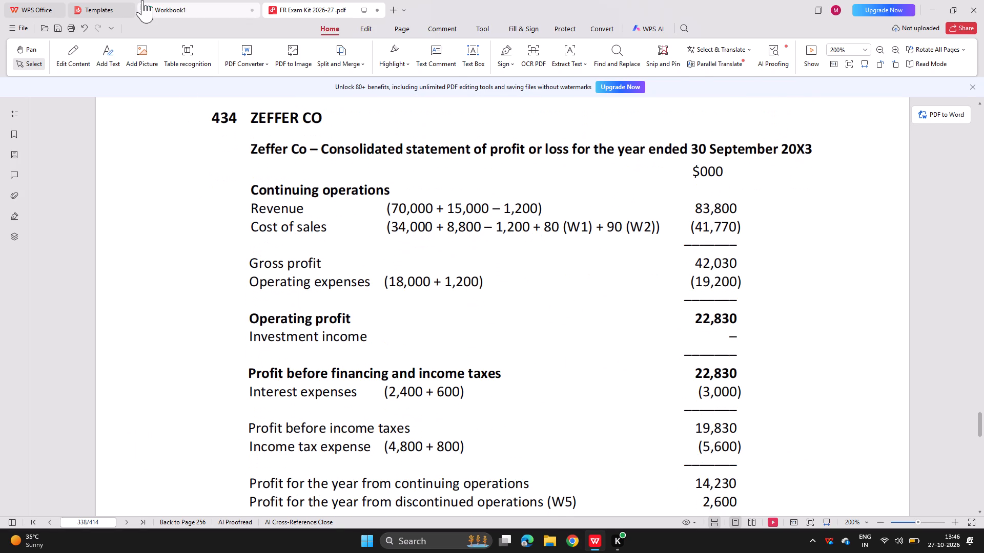
Switch to Workbook1 and correct the question number in A2 to 434.
{"action": "left_click", "coordinate": [142, 0]}
{"action": "double_click", "coordinate": [42, 167]}
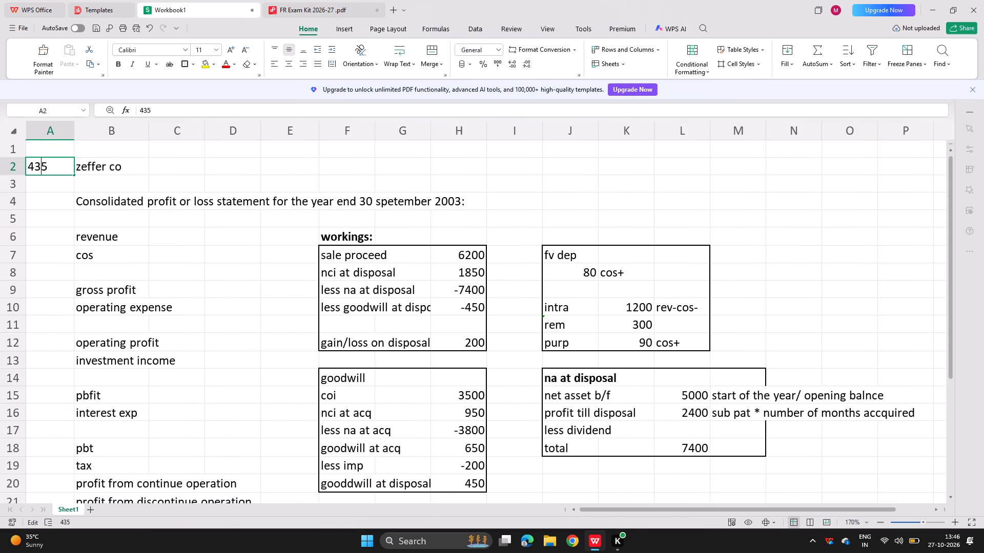
{"action": "key", "text": "Right"}
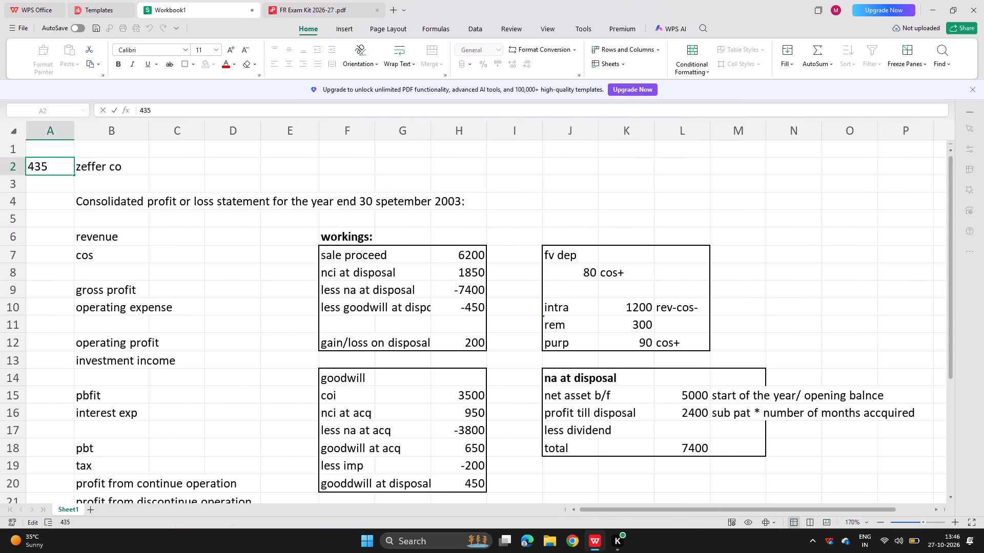
{"action": "key", "text": "BackSpace"}
{"action": "key", "text": "4"}
{"action": "key", "text": "Return"}
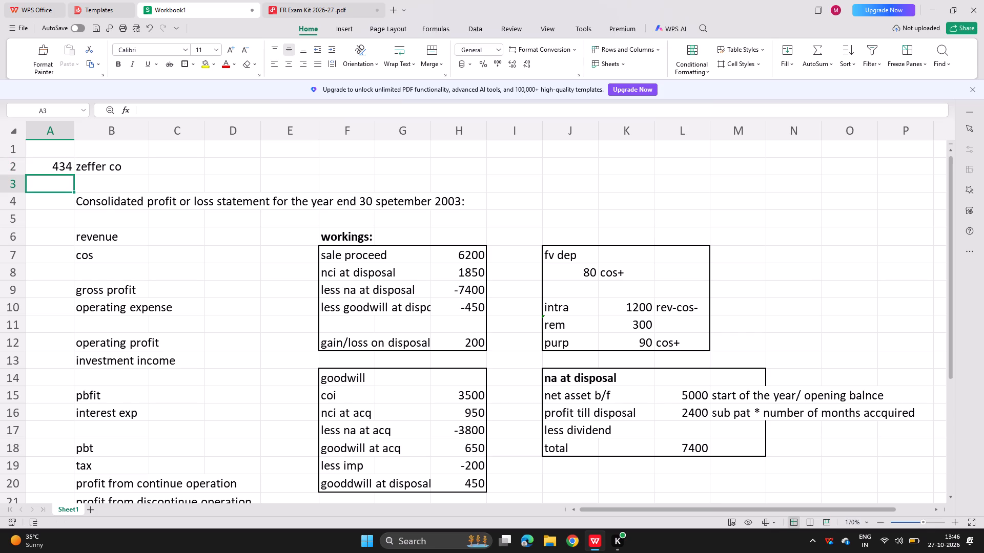
Compare the Zeffer Co model answer in the exam kit PDF with the statement layout in Workbook1.
{"action": "left_click", "coordinate": [330, 0]}
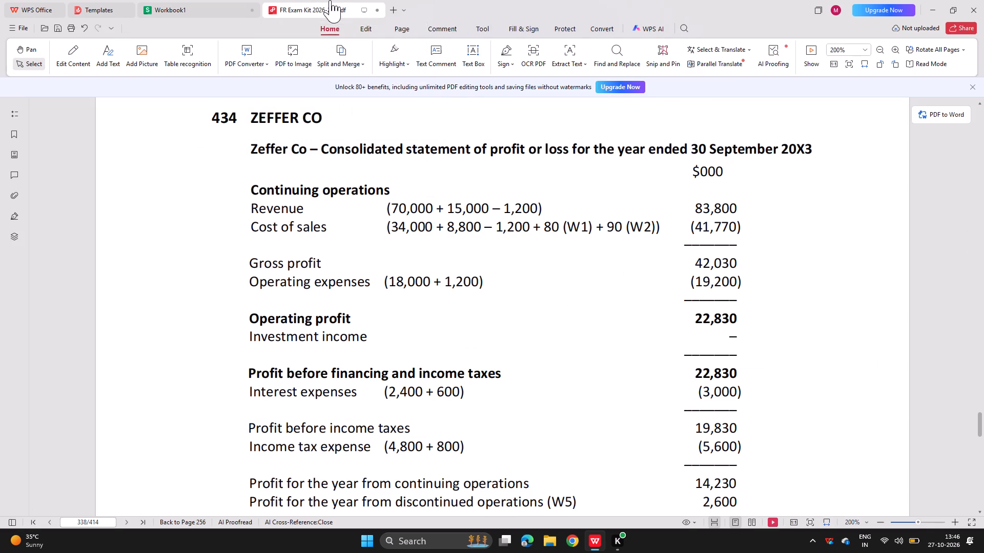
{"action": "scroll", "coordinate": [158, 333], "scroll_direction": "down", "scroll_amount": 1}
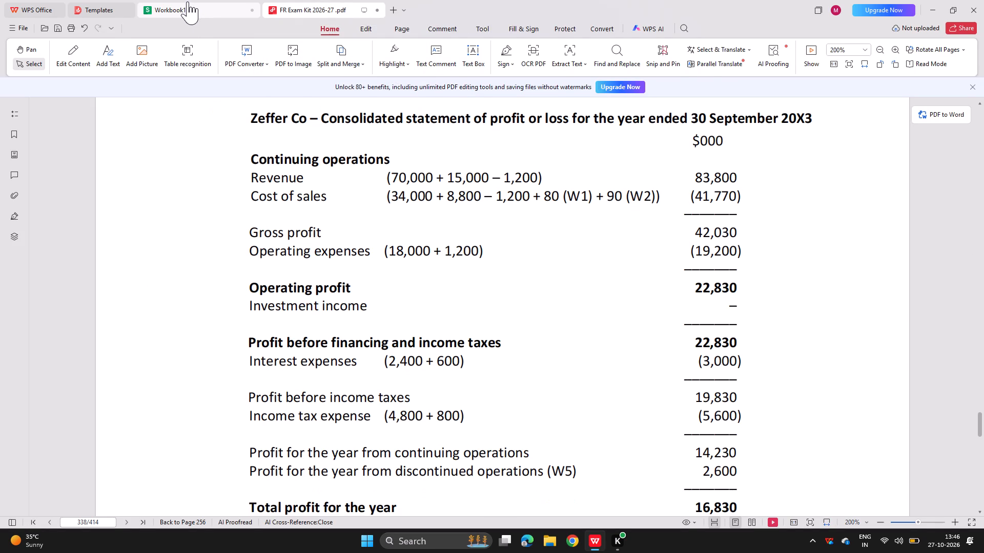
{"action": "left_click", "coordinate": [188, 2]}
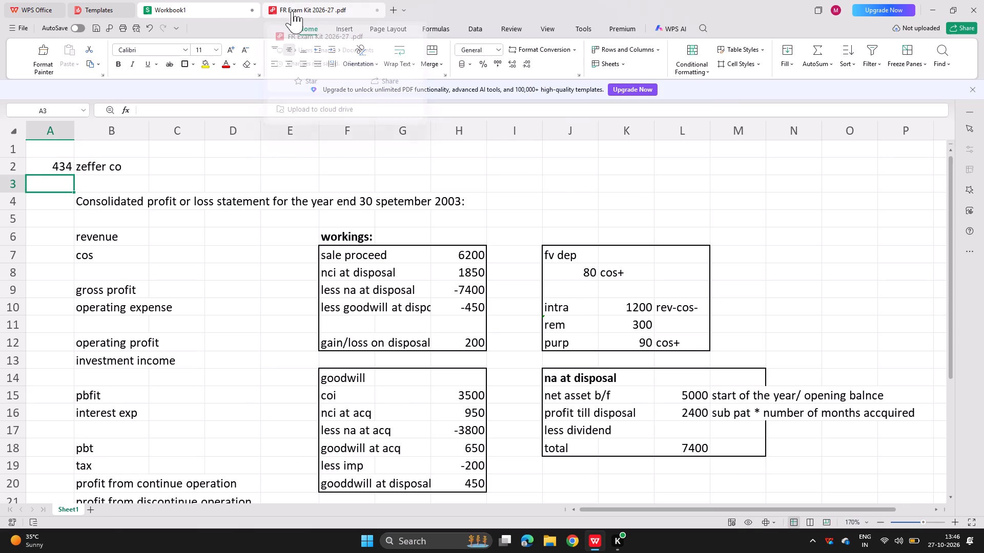
{"action": "left_click", "coordinate": [292, 11]}
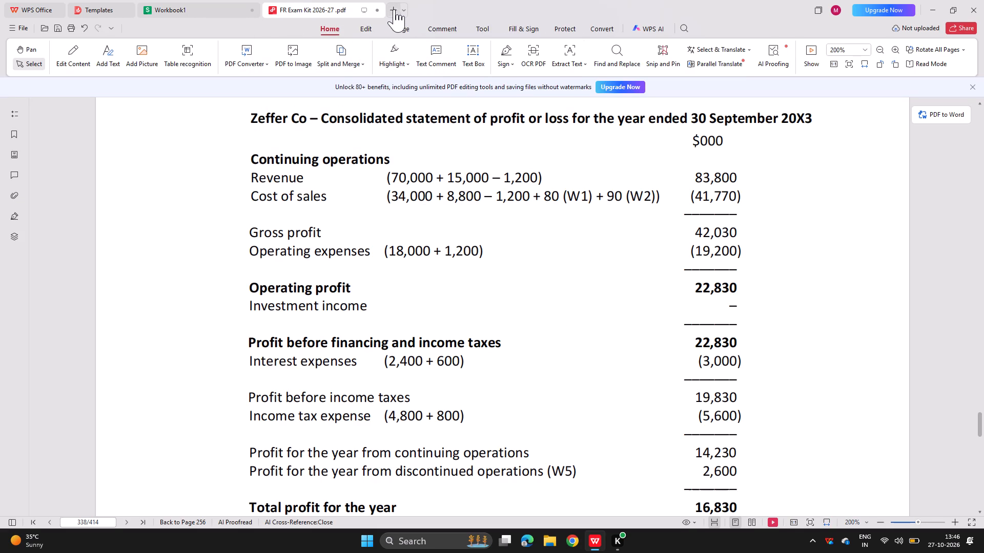
Switch to File Explorer and open the FR Exam Kit 2026-27 PDF from the recent files.
{"action": "left_click", "coordinate": [391, 9]}
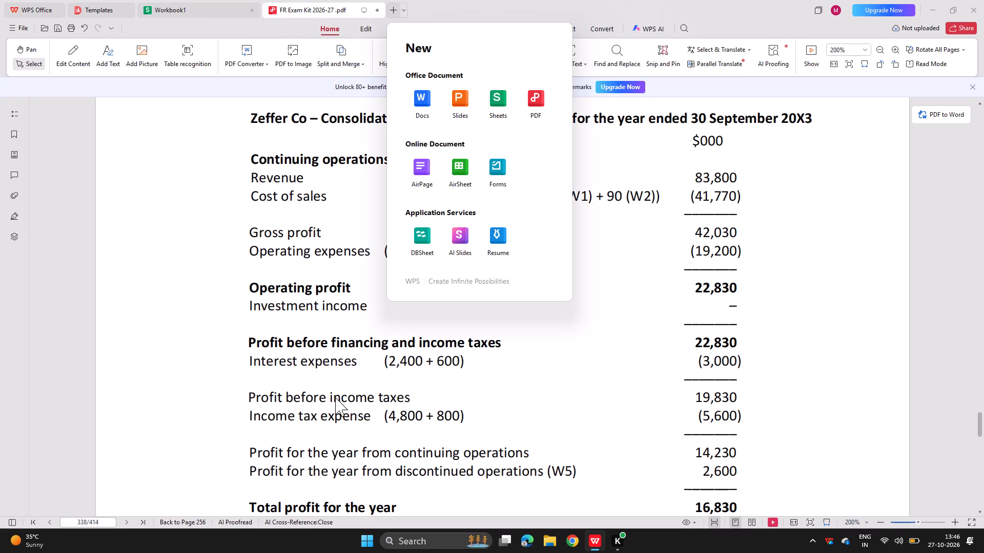
{"action": "left_click", "coordinate": [546, 536]}
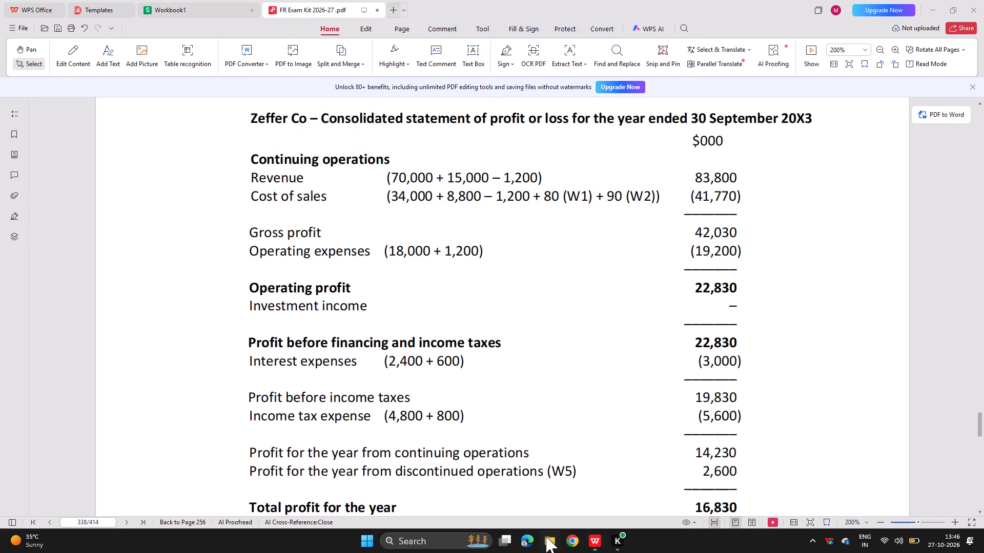
{"action": "left_click", "coordinate": [553, 542]}
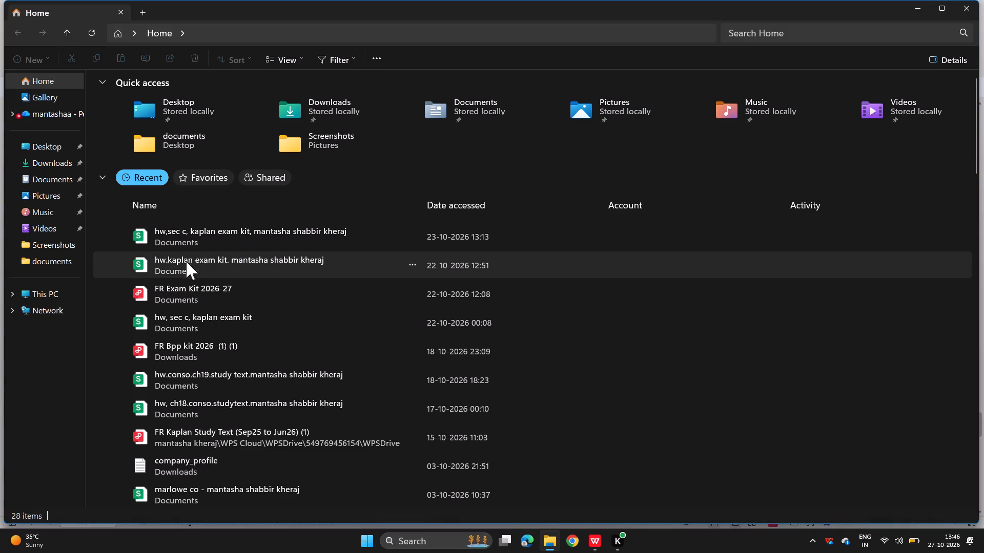
{"action": "double_click", "coordinate": [195, 294]}
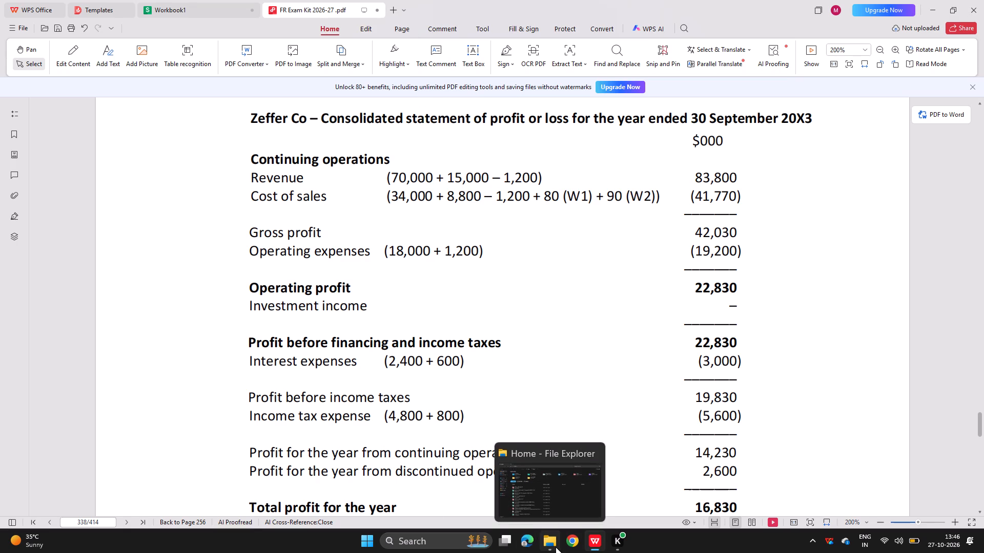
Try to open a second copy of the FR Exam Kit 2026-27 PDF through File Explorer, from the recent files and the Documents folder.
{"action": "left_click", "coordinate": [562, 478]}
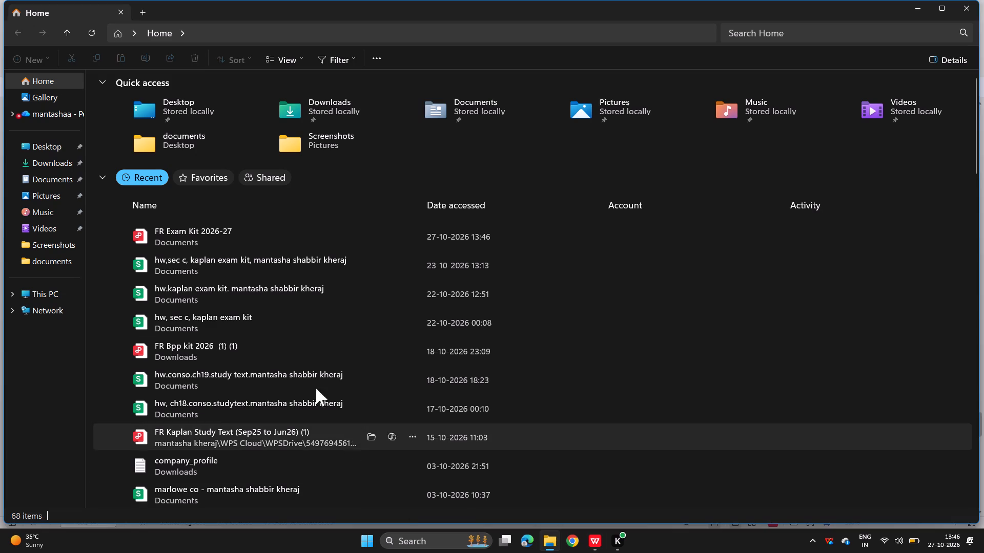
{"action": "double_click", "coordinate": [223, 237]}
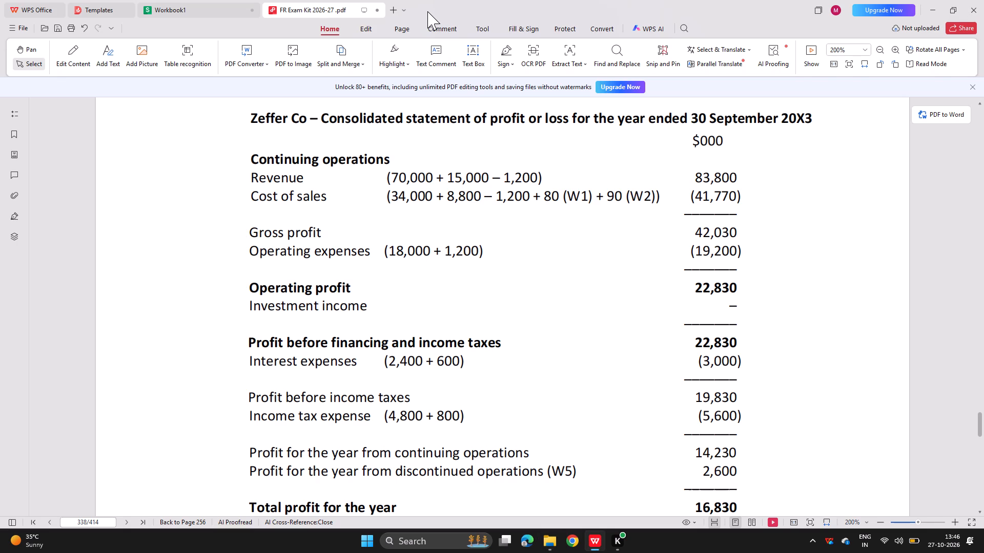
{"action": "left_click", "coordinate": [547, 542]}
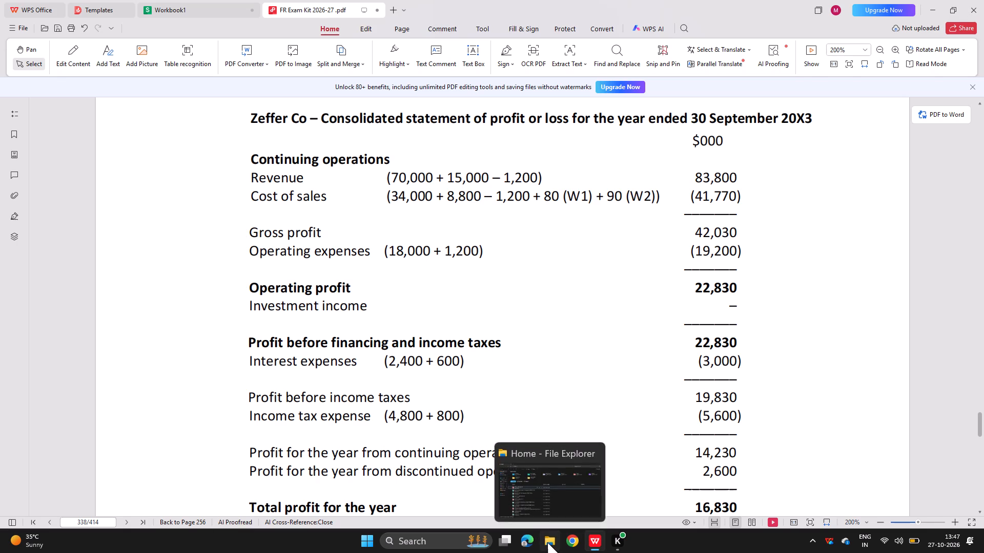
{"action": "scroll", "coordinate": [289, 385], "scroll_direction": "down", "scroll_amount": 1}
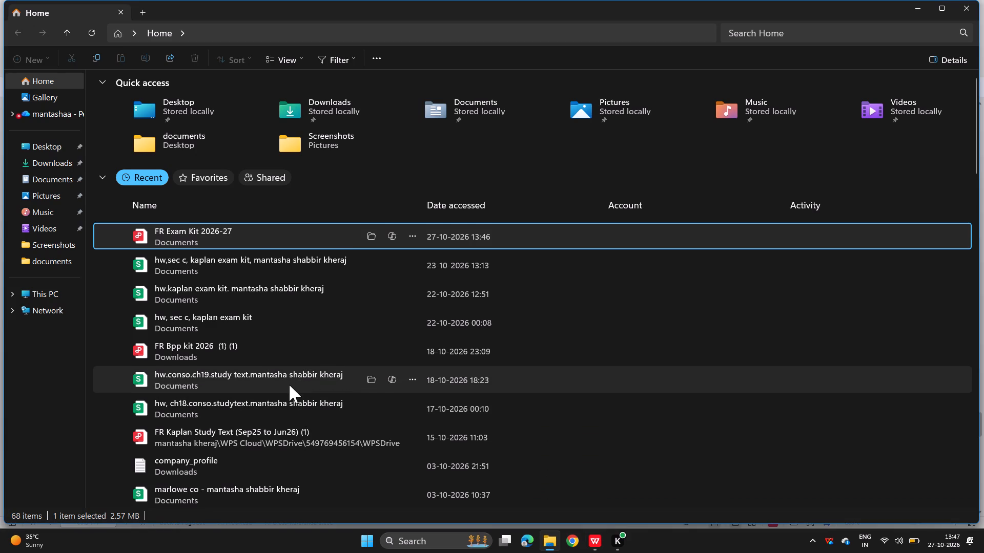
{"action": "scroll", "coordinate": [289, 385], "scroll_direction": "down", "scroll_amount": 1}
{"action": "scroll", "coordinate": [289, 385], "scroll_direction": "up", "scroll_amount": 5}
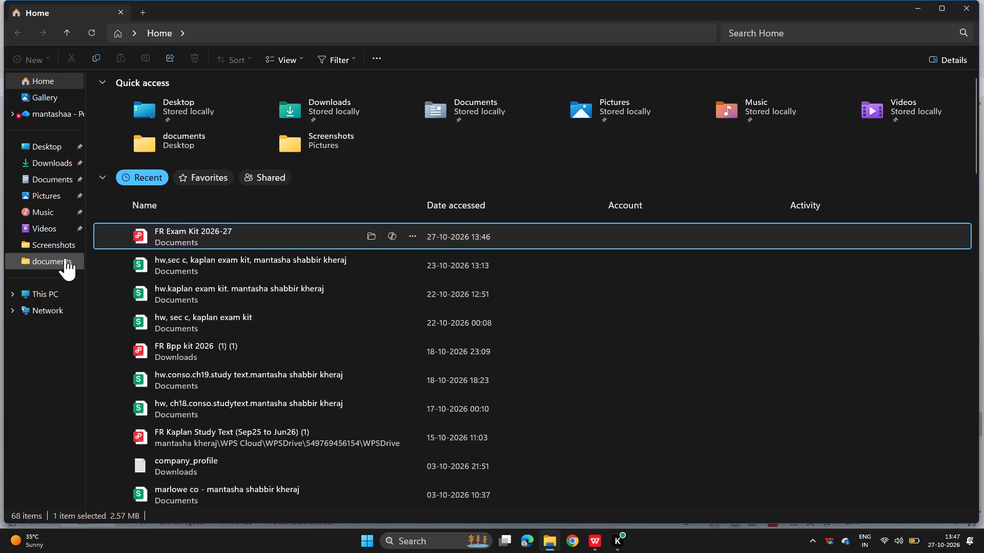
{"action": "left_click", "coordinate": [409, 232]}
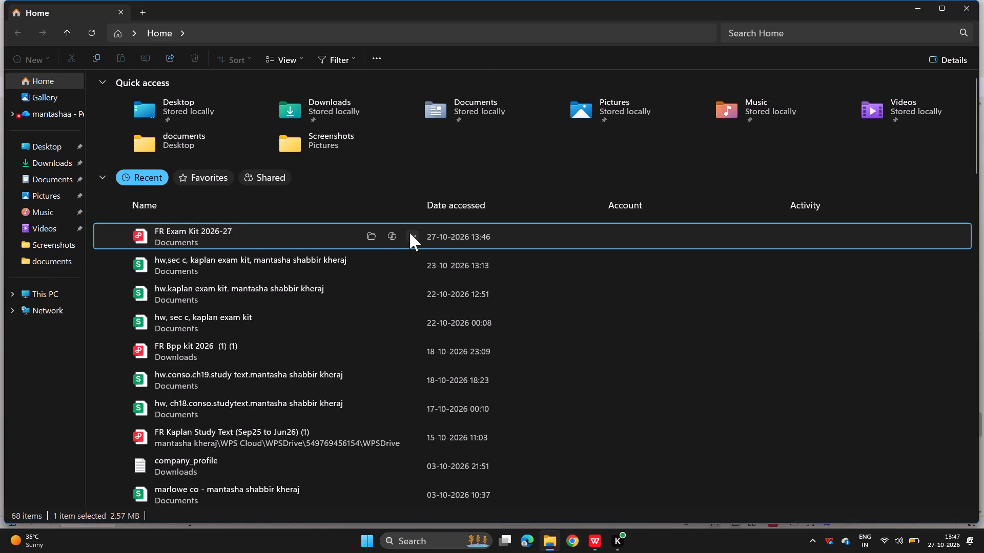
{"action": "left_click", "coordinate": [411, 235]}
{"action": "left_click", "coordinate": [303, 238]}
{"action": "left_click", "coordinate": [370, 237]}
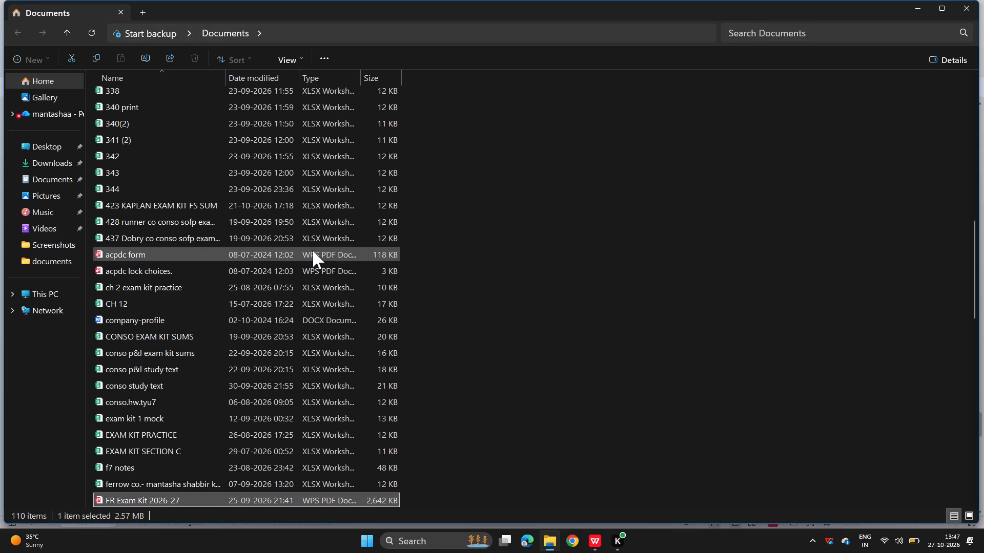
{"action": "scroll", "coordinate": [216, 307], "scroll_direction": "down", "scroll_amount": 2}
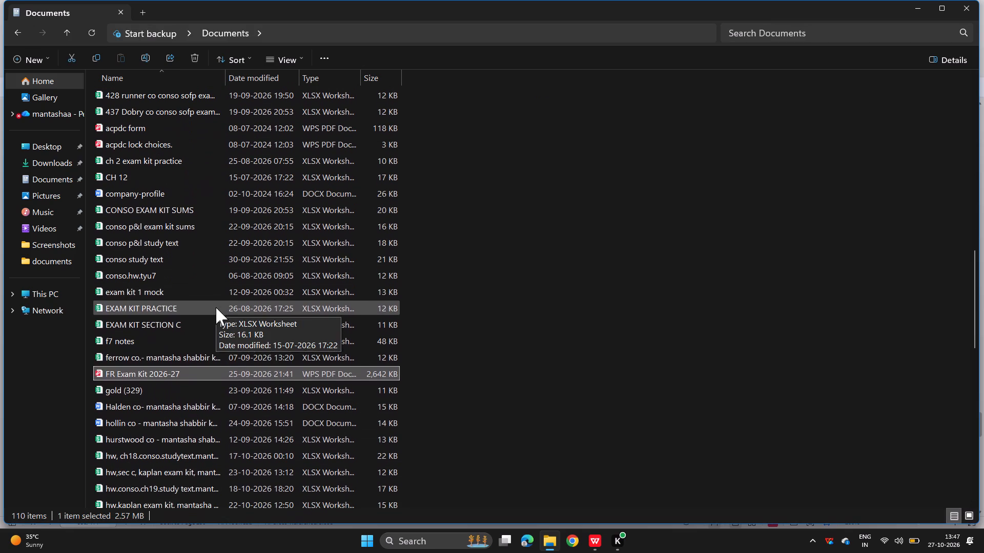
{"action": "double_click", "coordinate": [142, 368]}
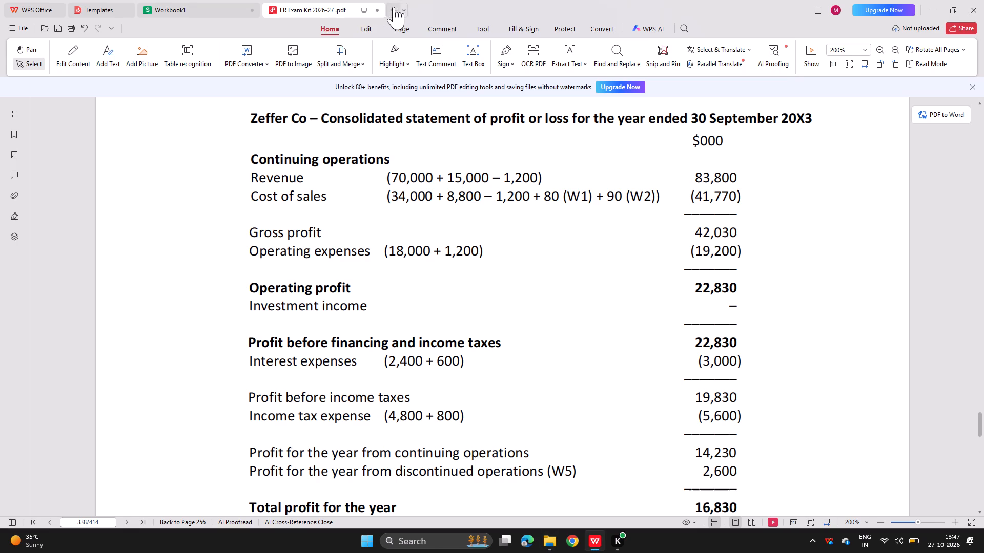
Open the FR Exam Kit 2026-27 PDF stored in WPS Drive as a second copy alongside the one already open.
{"action": "left_click", "coordinate": [56, 0]}
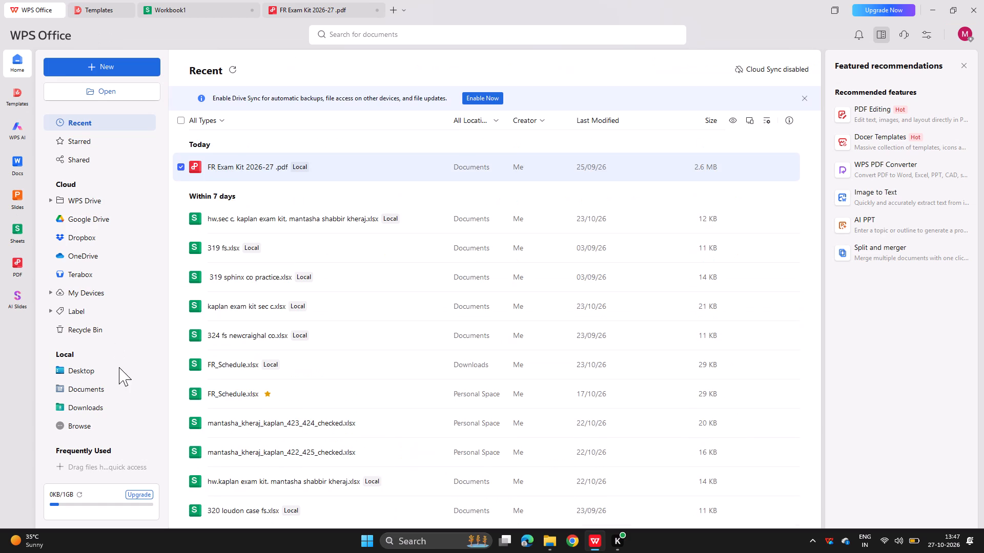
{"action": "left_click", "coordinate": [114, 205]}
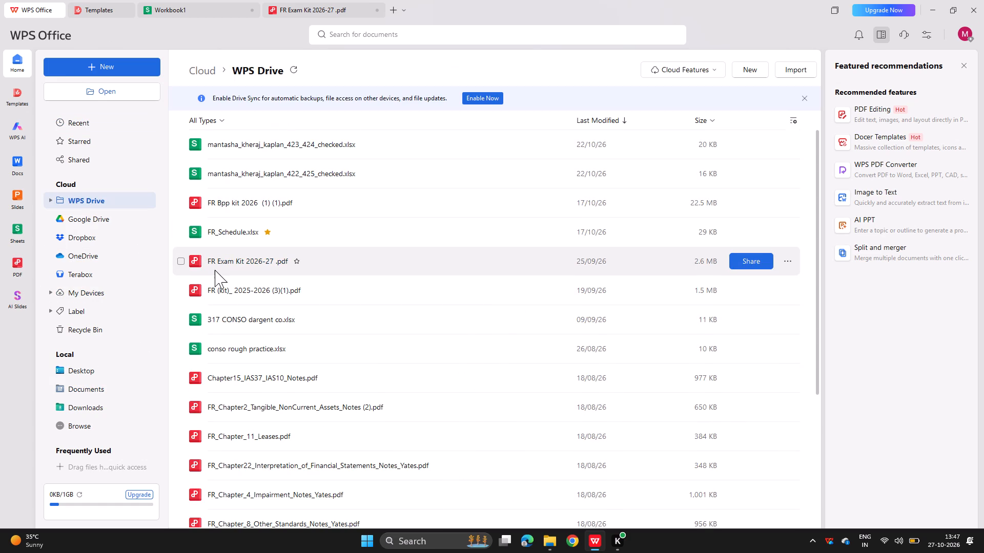
{"action": "double_click", "coordinate": [225, 260]}
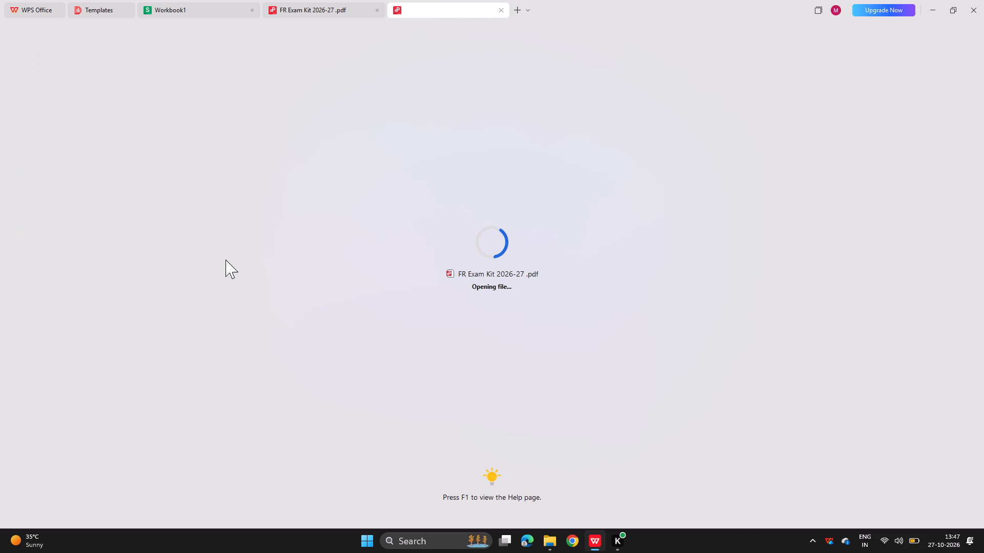
Go to page 171 in the second copy of the exam kit.
{"action": "scroll", "coordinate": [217, 264], "scroll_direction": "up", "scroll_amount": 1}
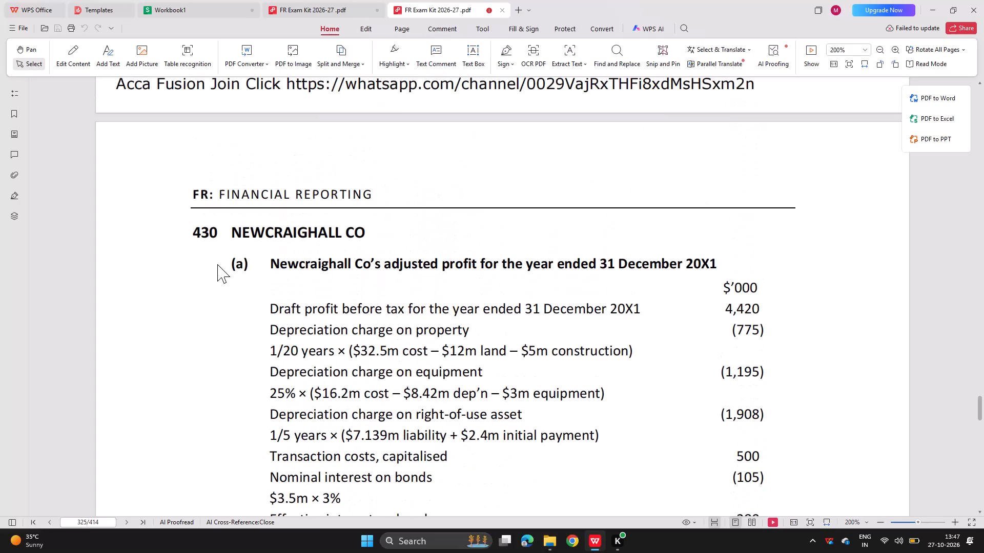
{"action": "scroll", "coordinate": [217, 264], "scroll_direction": "up", "scroll_amount": 1}
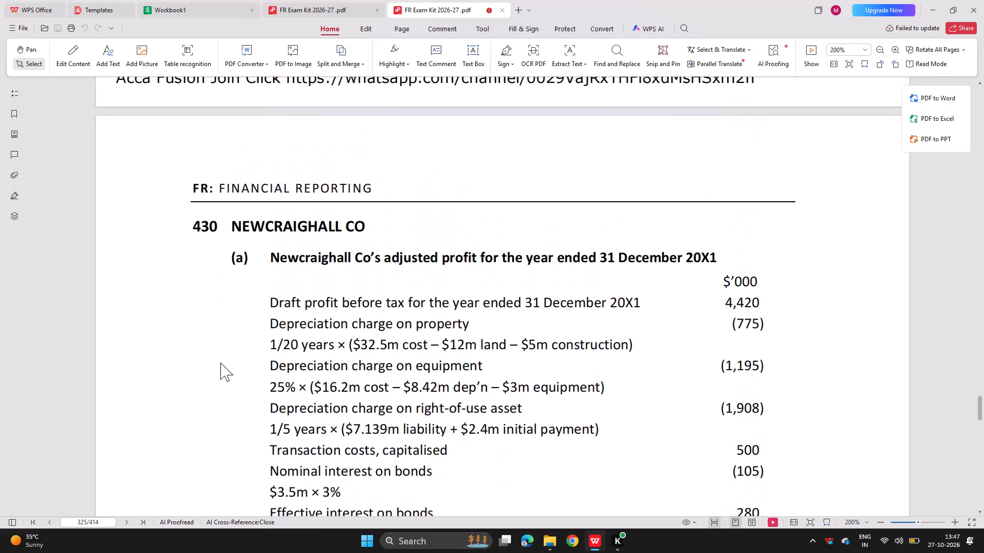
{"action": "double_click", "coordinate": [98, 520]}
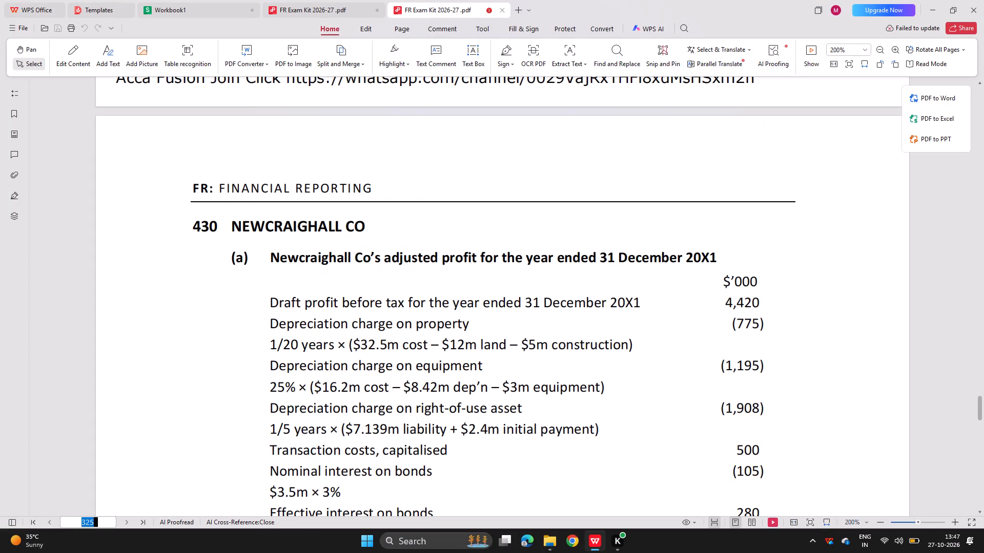
{"action": "key", "text": "BackSpace"}
{"action": "type", "text": "171"}
{"action": "key", "text": "Return"}
Locate the Zeffer question with the draft statements of profit or loss for Zeffer, Shem and Jaco.
{"action": "scroll", "coordinate": [316, 433], "scroll_direction": "up", "scroll_amount": 2}
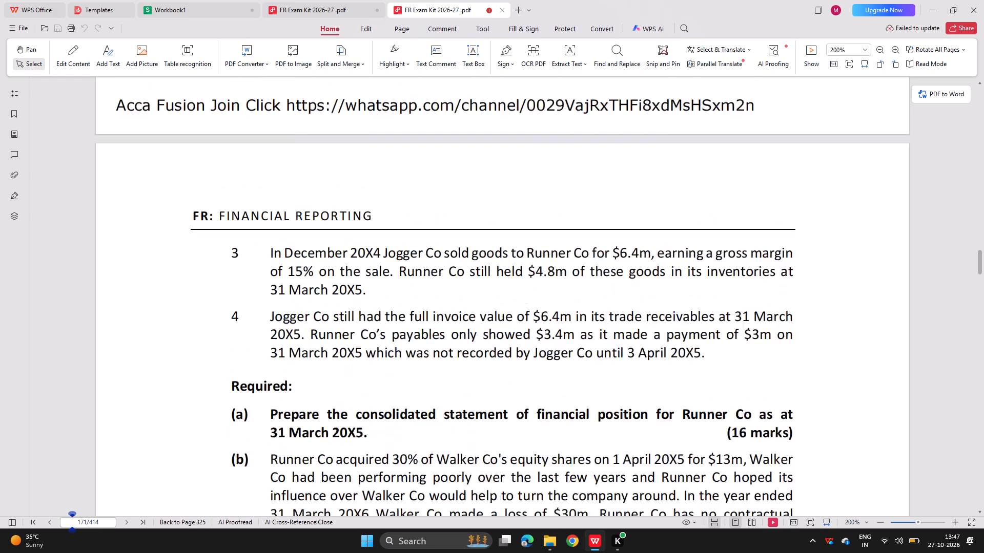
{"action": "scroll", "coordinate": [316, 433], "scroll_direction": "up", "scroll_amount": 8}
{"action": "scroll", "coordinate": [316, 433], "scroll_direction": "down", "scroll_amount": 1, "text": "ctrl"}
{"action": "scroll", "coordinate": [316, 433], "scroll_direction": "up", "scroll_amount": 2, "text": "ctrl"}
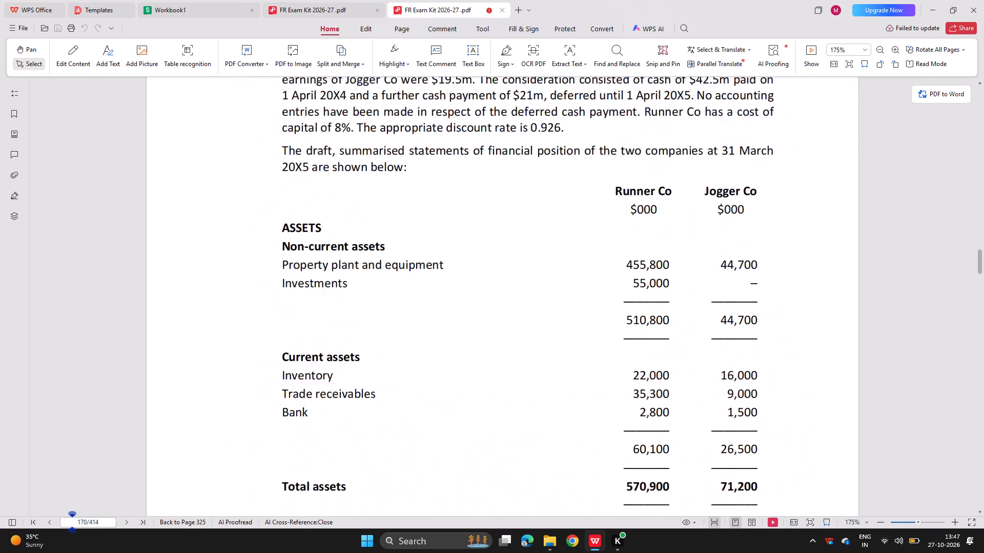
{"action": "scroll", "coordinate": [316, 433], "scroll_direction": "up", "scroll_amount": 2, "text": "ctrl"}
{"action": "scroll", "coordinate": [316, 433], "scroll_direction": "down", "scroll_amount": 5}
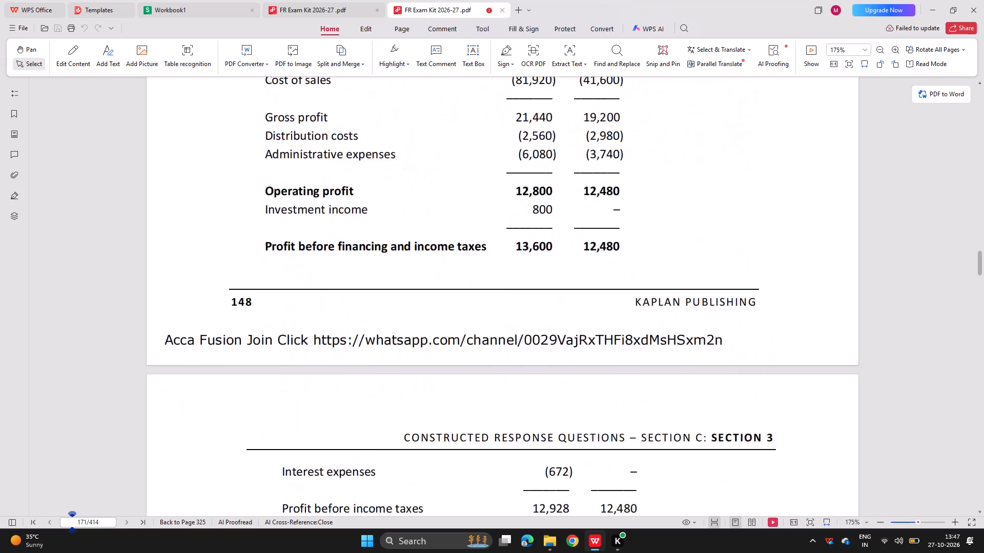
{"action": "scroll", "coordinate": [316, 433], "scroll_direction": "down", "scroll_amount": 7}
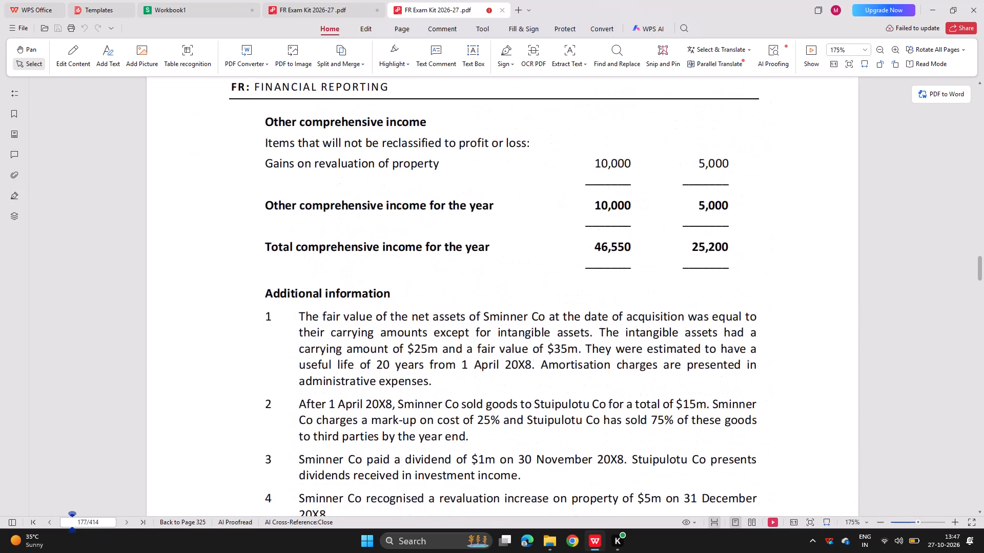
{"action": "scroll", "coordinate": [316, 433], "scroll_direction": "down", "scroll_amount": 3}
{"action": "scroll", "coordinate": [316, 433], "scroll_direction": "up", "scroll_amount": 6}
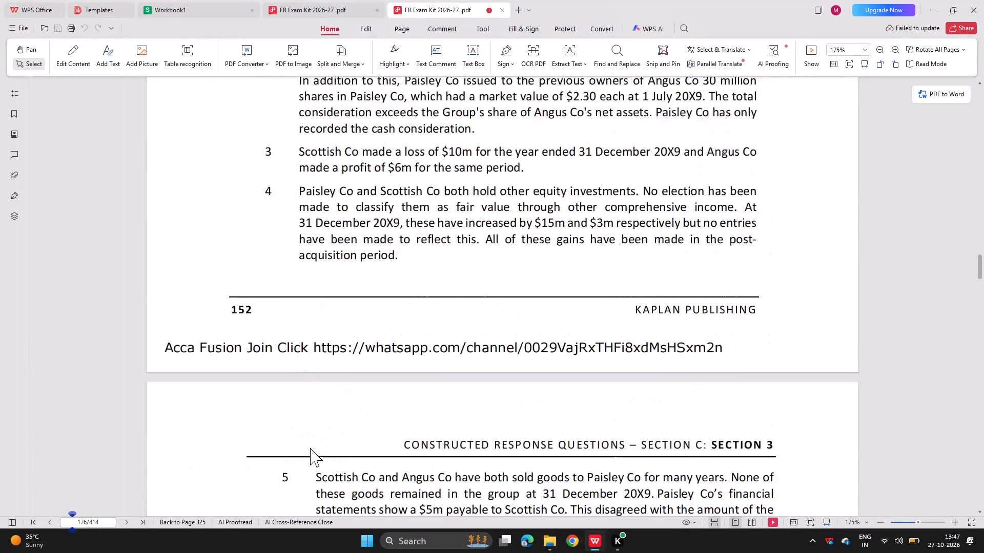
{"action": "scroll", "coordinate": [310, 448], "scroll_direction": "up", "scroll_amount": 9}
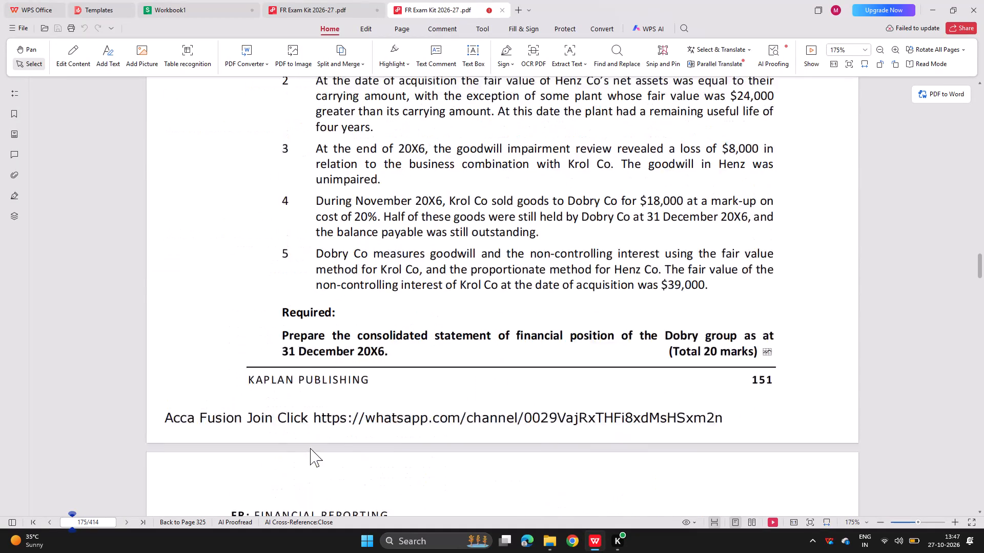
{"action": "scroll", "coordinate": [310, 448], "scroll_direction": "up", "scroll_amount": 7}
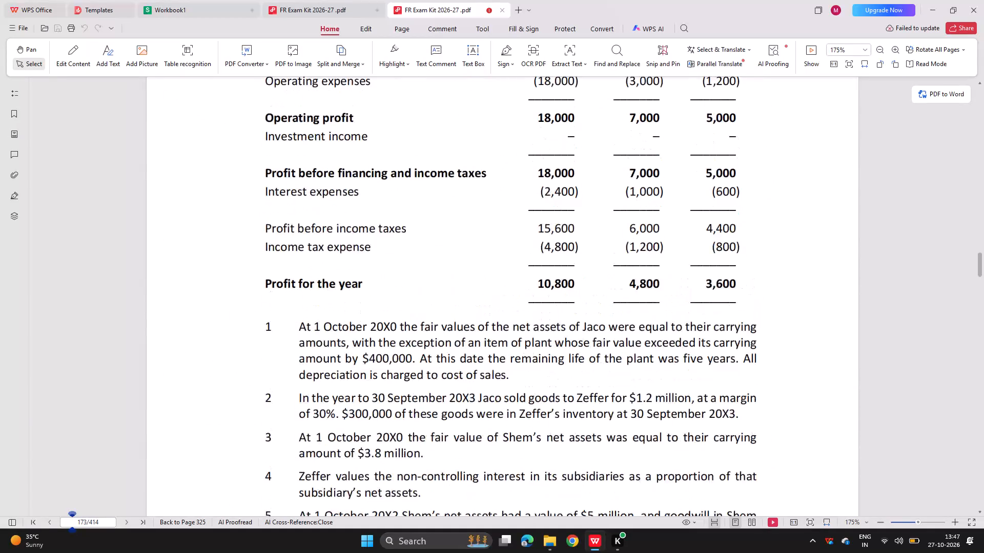
{"action": "scroll", "coordinate": [310, 448], "scroll_direction": "up", "scroll_amount": 1}
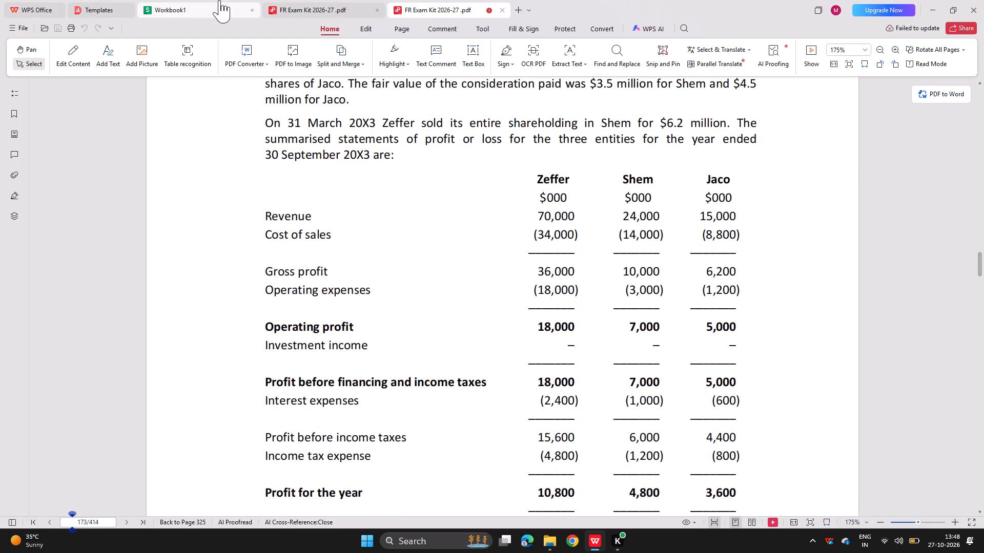
Reorder the two exam kit tabs so the copy showing the Zeffer Co answer comes after the one showing the question.
{"action": "left_click_drag", "start_coordinate": [299, 0], "coordinate": [501, 1]}
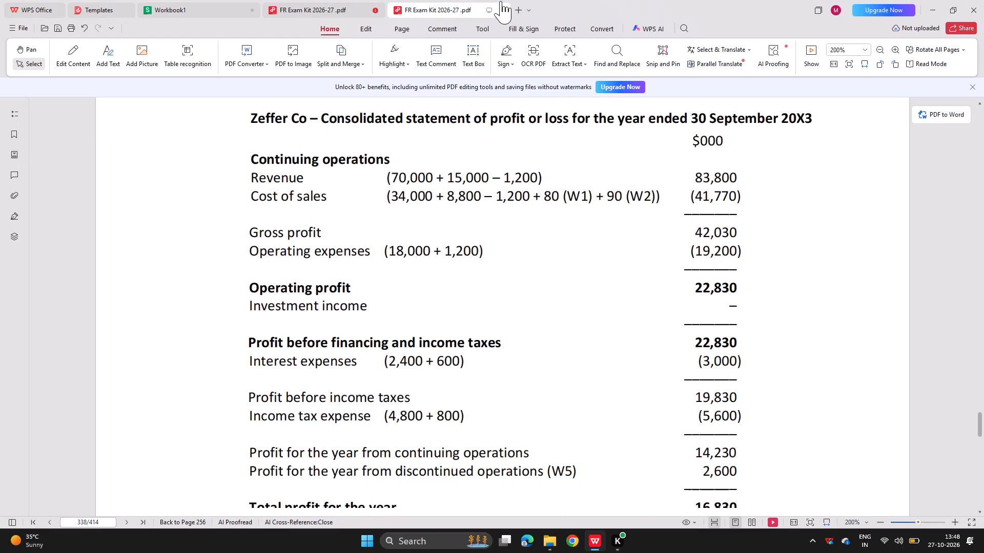
In Workbook1, enter the consolidated revenue in C6 as the formula =70000+15000.
{"action": "left_click", "coordinate": [211, 1]}
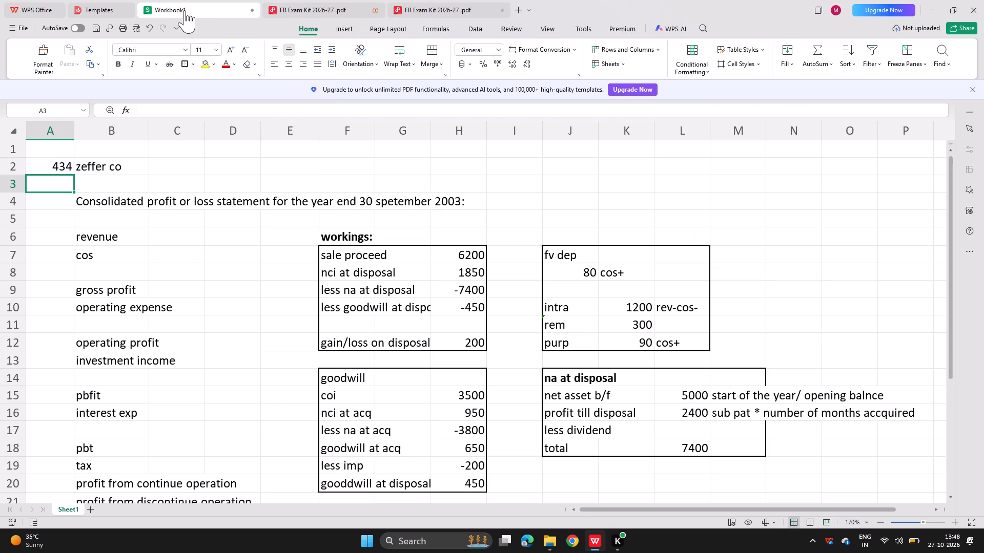
{"action": "left_click", "coordinate": [165, 235]}
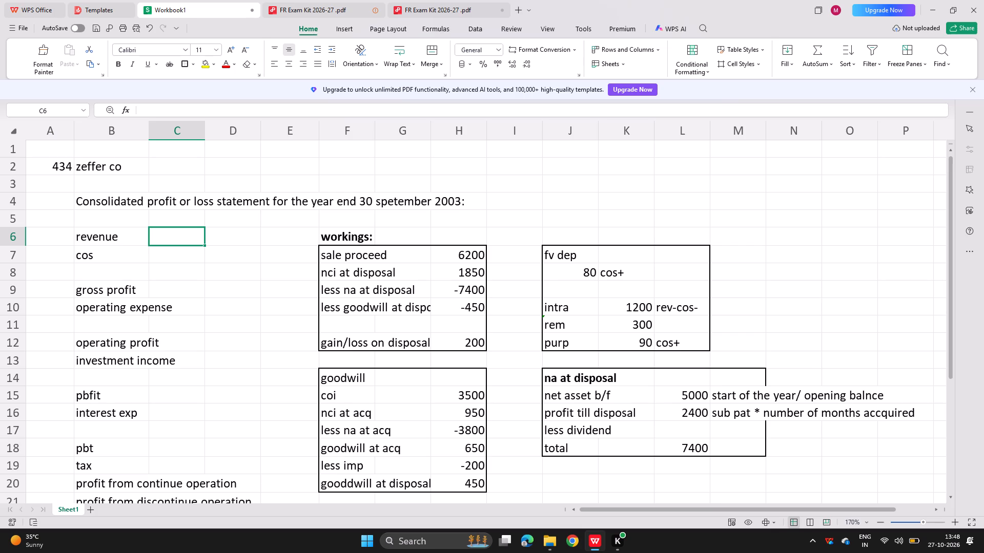
{"action": "key", "text": "equal"}
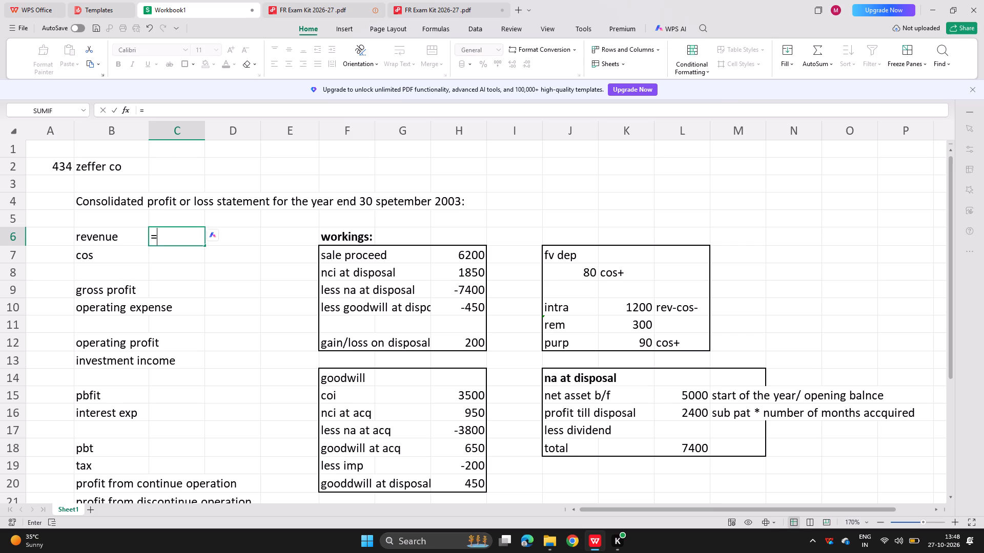
{"action": "type", "text": "70000"}
{"action": "key", "text": "plus"}
{"action": "key", "text": "1"}
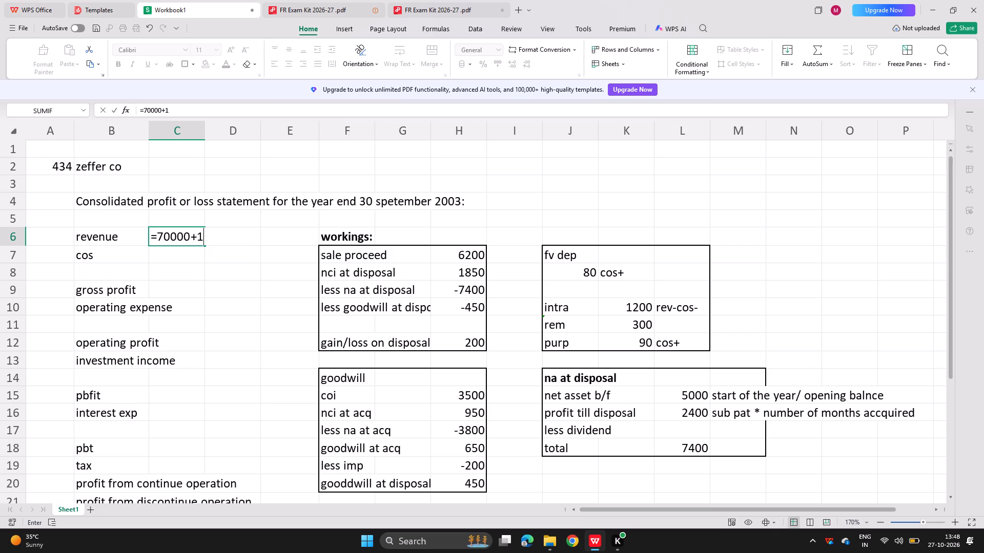
{"action": "key", "text": "5"}
{"action": "type", "text": "00"}
{"action": "key", "text": "BackSpace"}
{"action": "key", "text": "BackSpace"}
{"action": "key", "text": "BackSpace"}
{"action": "type", "text": "5000"}
{"action": "key", "text": "Return"}
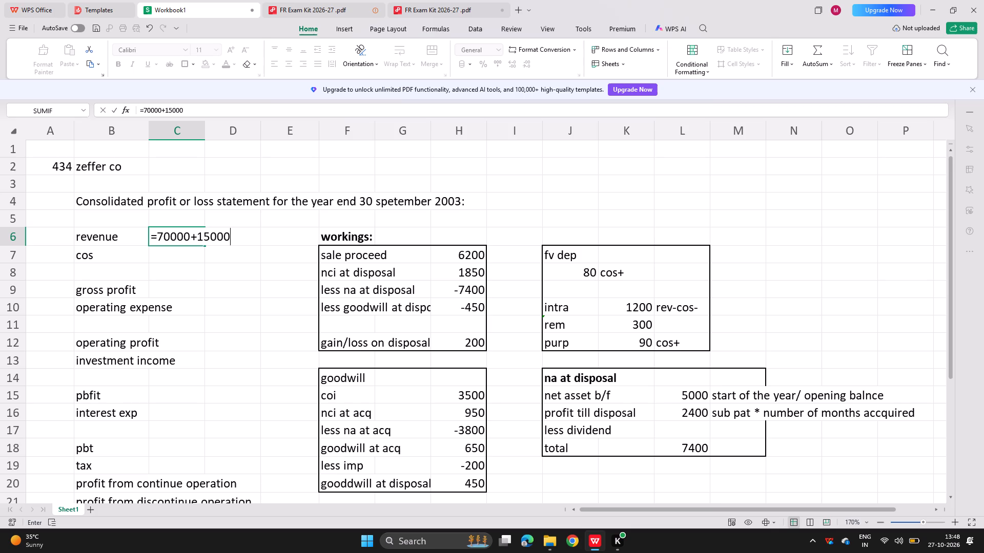
Check the Zeffer Co model answer in the exam kit PDF, and return to Workbook1.
{"action": "left_click", "coordinate": [422, 0]}
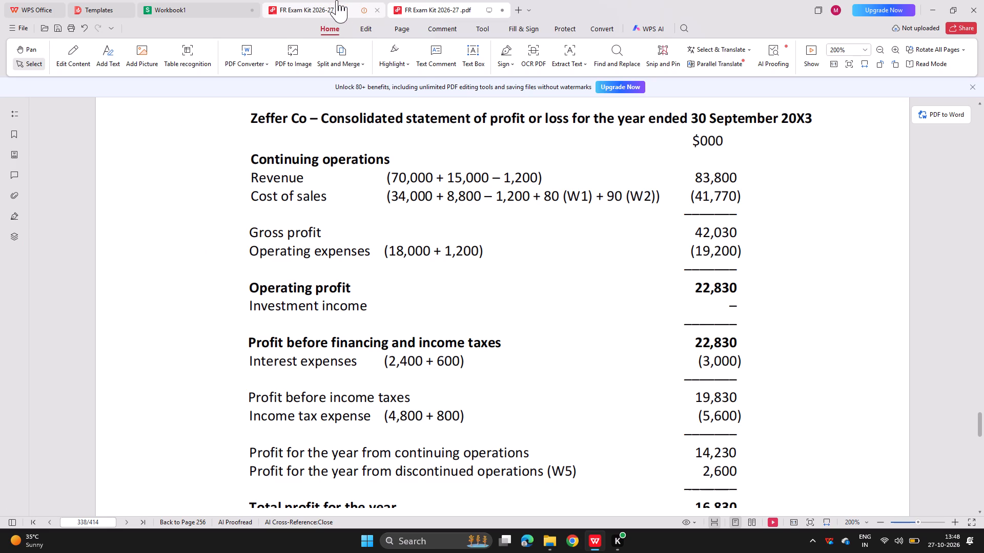
{"action": "left_click", "coordinate": [180, 1]}
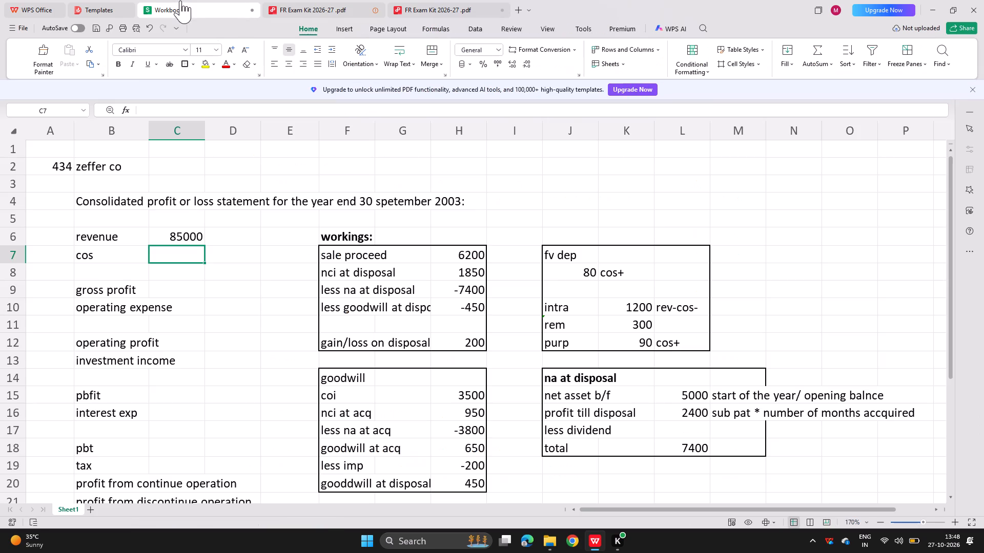
Extend the revenue formula in C6 to subtract the intra-group sales in K10, making it =70000+15000-K10.
{"action": "double_click", "coordinate": [186, 240]}
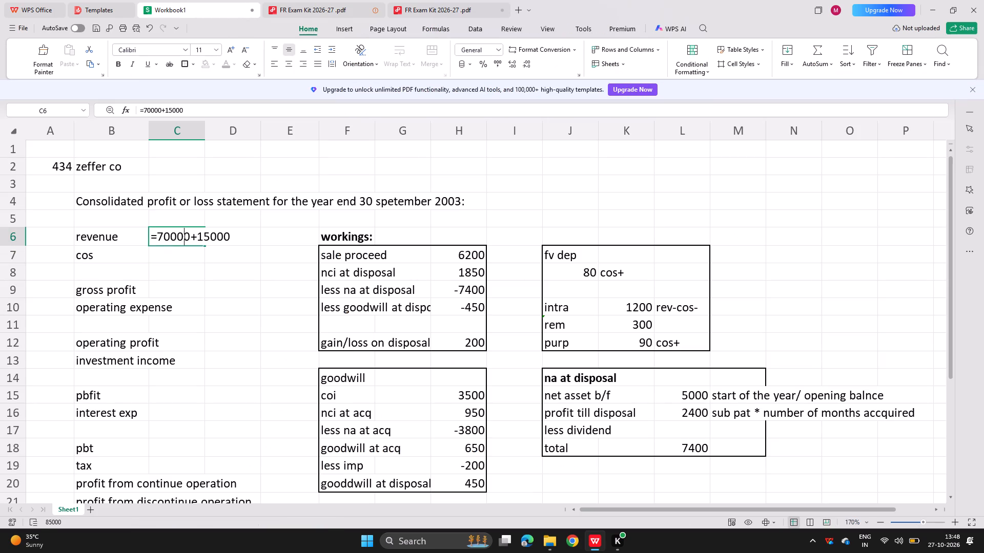
{"action": "left_click", "coordinate": [250, 239]}
{"action": "key", "text": "minus"}
{"action": "key", "text": "Right"}
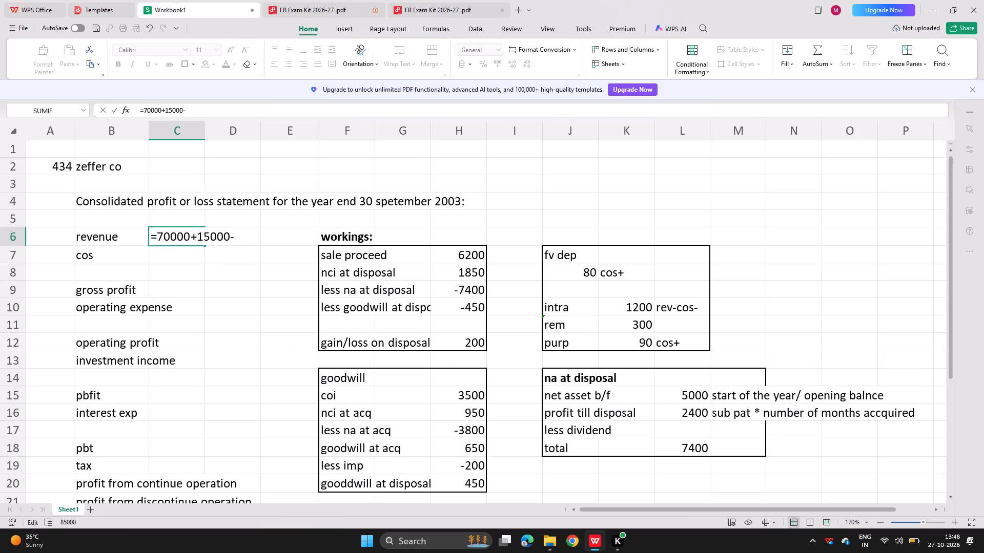
{"action": "key", "text": "Right"}
{"action": "key", "text": "Right"}
{"action": "left_click", "coordinate": [370, 275]}
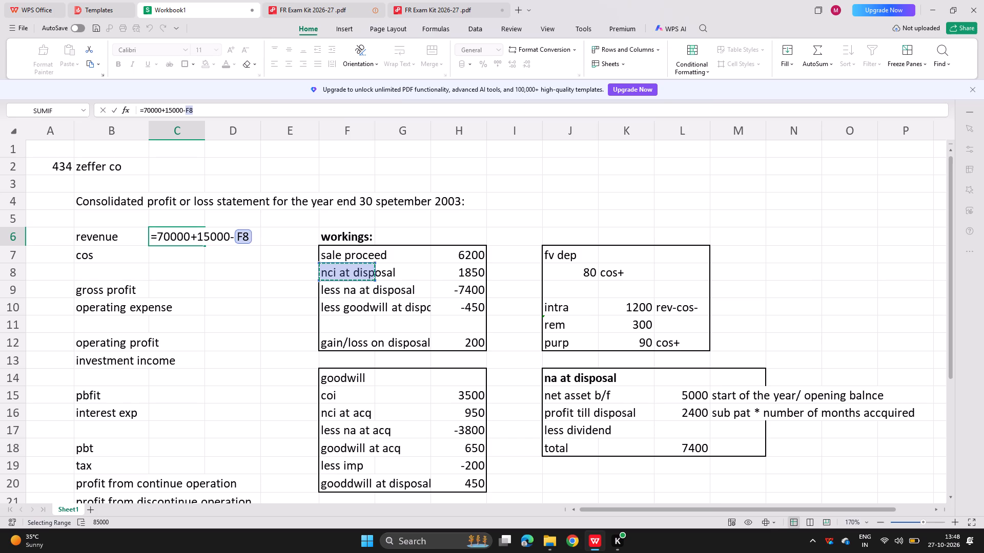
{"action": "key", "text": "Right"}
{"action": "key", "text": "Right"}
{"action": "key", "text": "Right"}
{"action": "key", "text": "Right"}
{"action": "key", "text": "Down"}
{"action": "key", "text": "Down"}
{"action": "key", "text": "Right"}
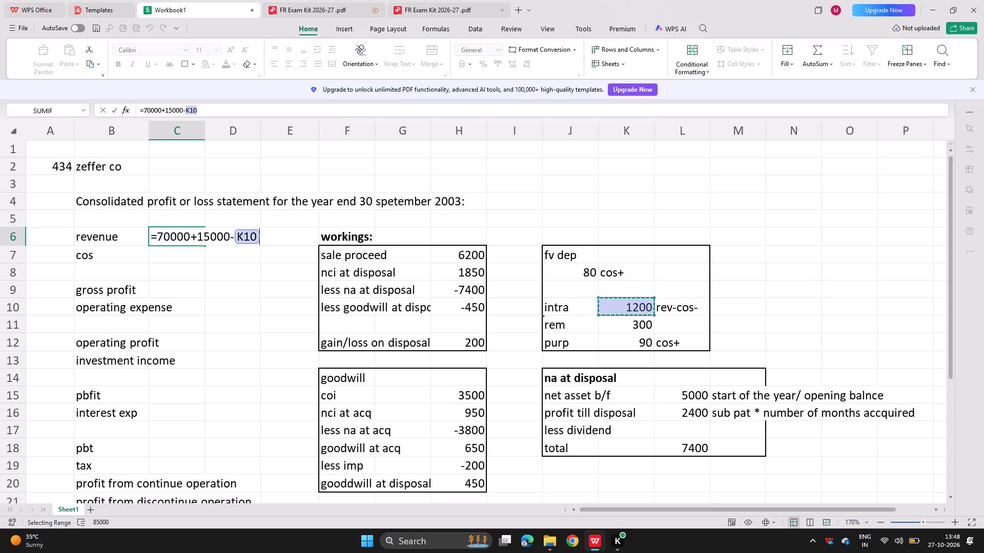
{"action": "key", "text": "Return"}
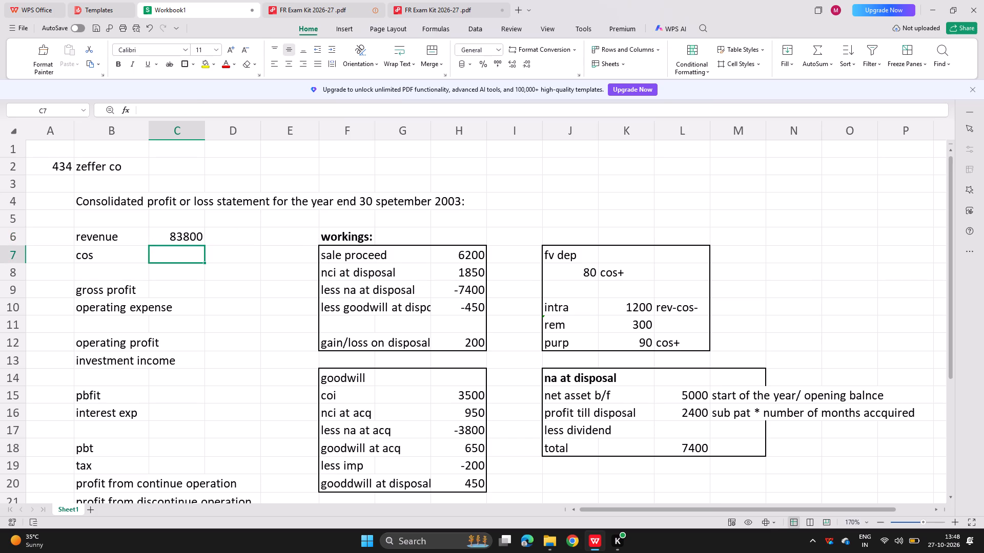
Start the cost of sales formula in C7 with Zeffer's and Jaco's figures from the question less intra-group sales: =34000+8800-K10.
{"action": "key", "text": "equal"}
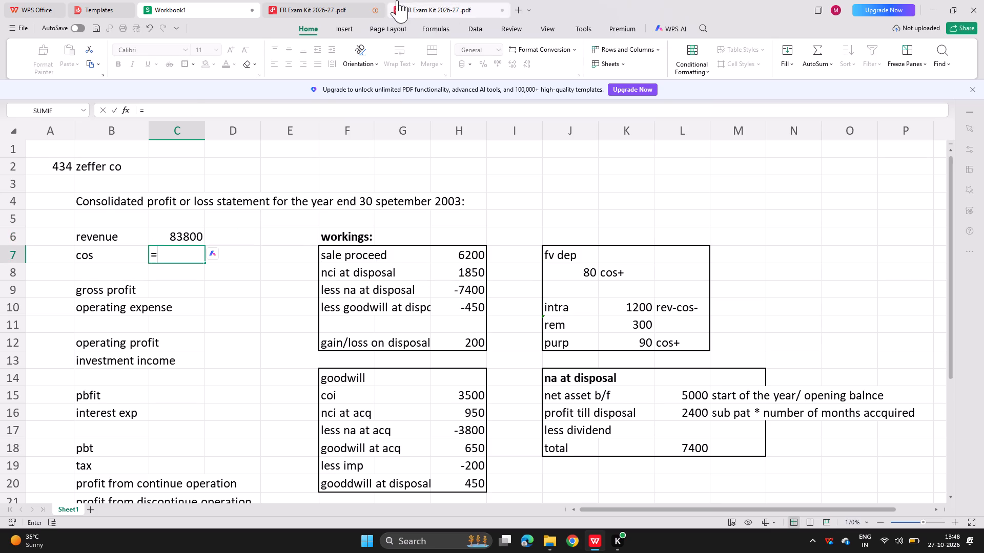
{"action": "left_click", "coordinate": [323, 0]}
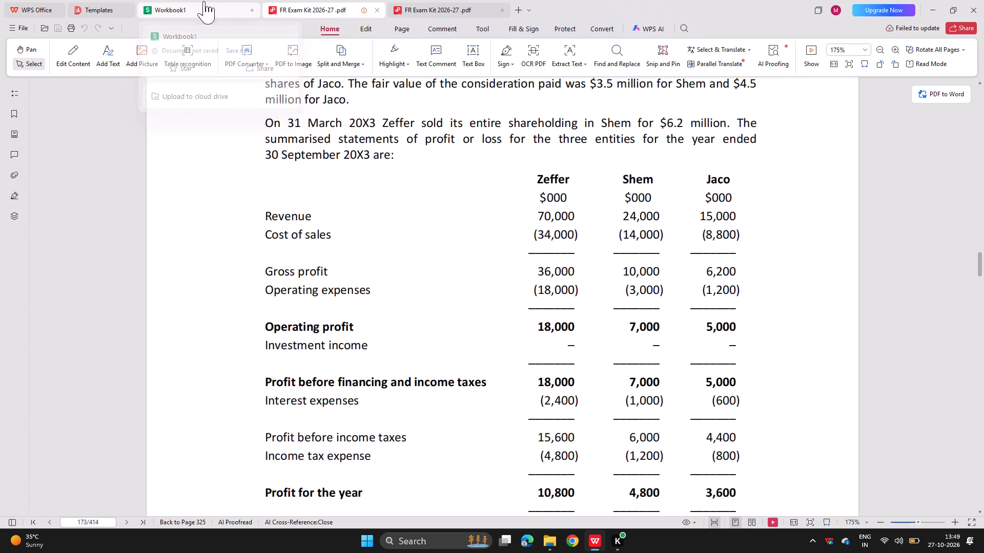
{"action": "left_click", "coordinate": [197, 0]}
{"action": "type", "text": "34000+"}
{"action": "left_click", "coordinate": [339, 0]}
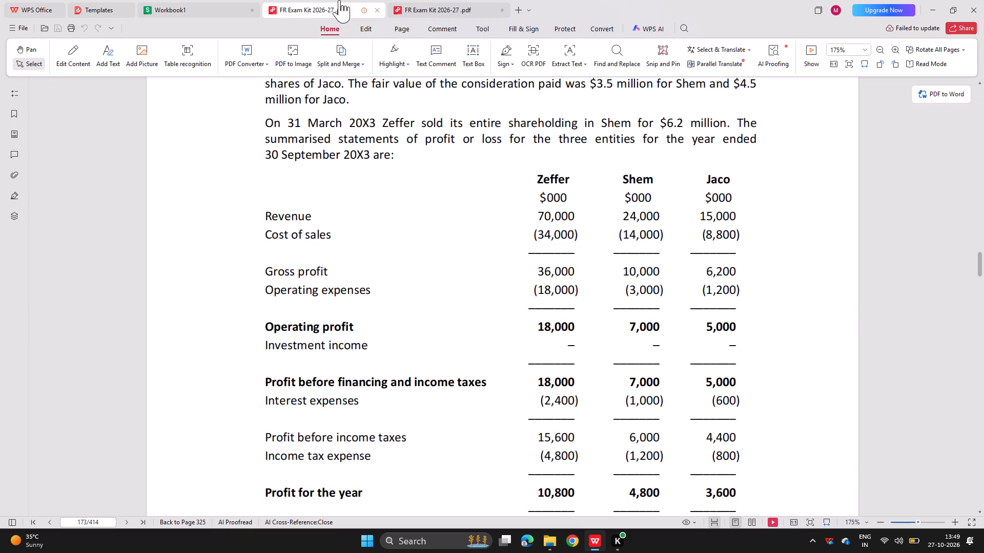
{"action": "left_click", "coordinate": [180, 0]}
{"action": "type", "text": "8800-"}
{"action": "key", "text": "Right"}
{"action": "key", "text": "Right"}
{"action": "key", "text": "Right"}
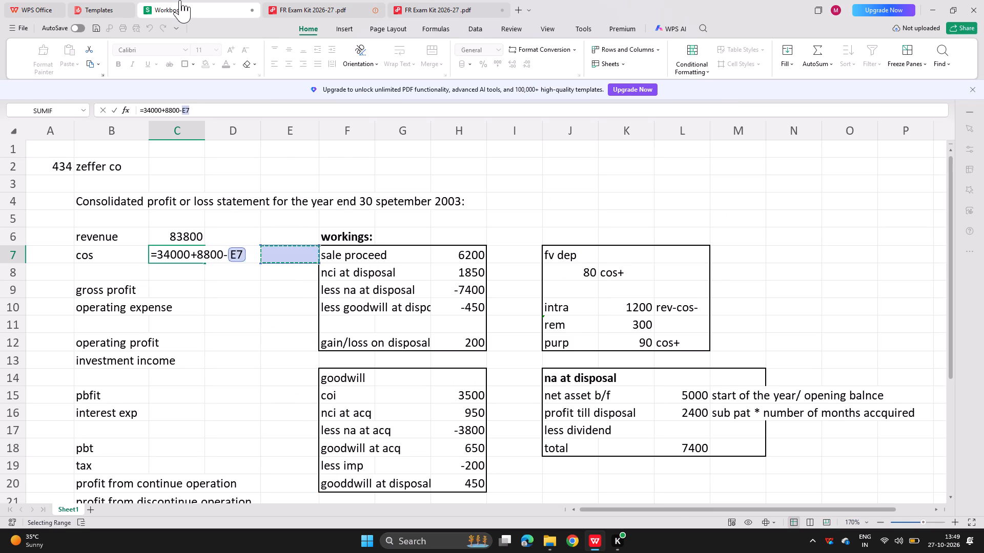
{"action": "key", "text": "Right"}
{"action": "key", "text": "Right"}
{"action": "key", "text": "Right"}
{"action": "key", "text": "Down"}
{"action": "key", "text": "Down"}
{"action": "key", "text": "Right"}
{"action": "key", "text": "Right"}
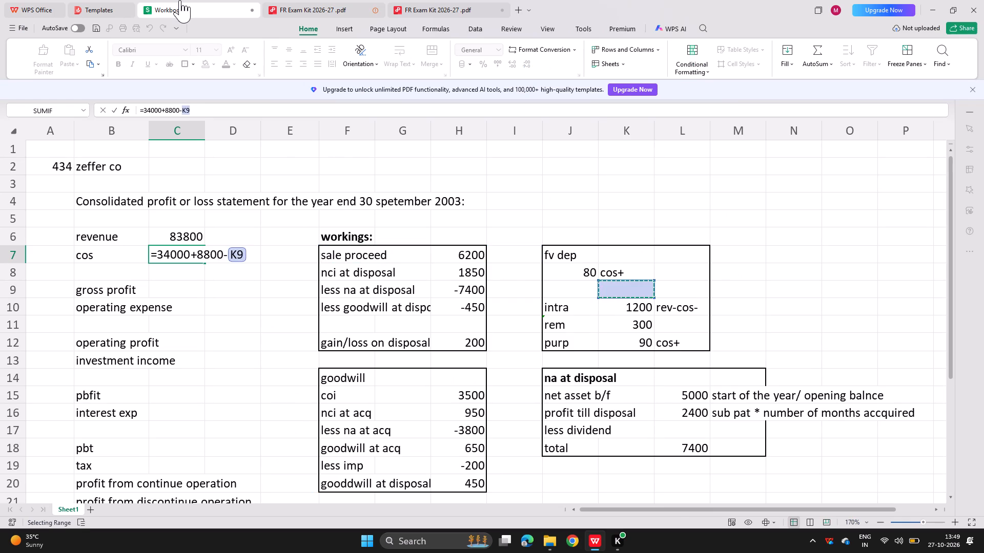
{"action": "key", "text": "Down"}
Complete the cost of sales formula by adding the fair value depreciation in J8 and the unrealised profit in K12.
{"action": "key", "text": "plus"}
{"action": "key", "text": "Right"}
{"action": "key", "text": "Right"}
{"action": "key", "text": "Right"}
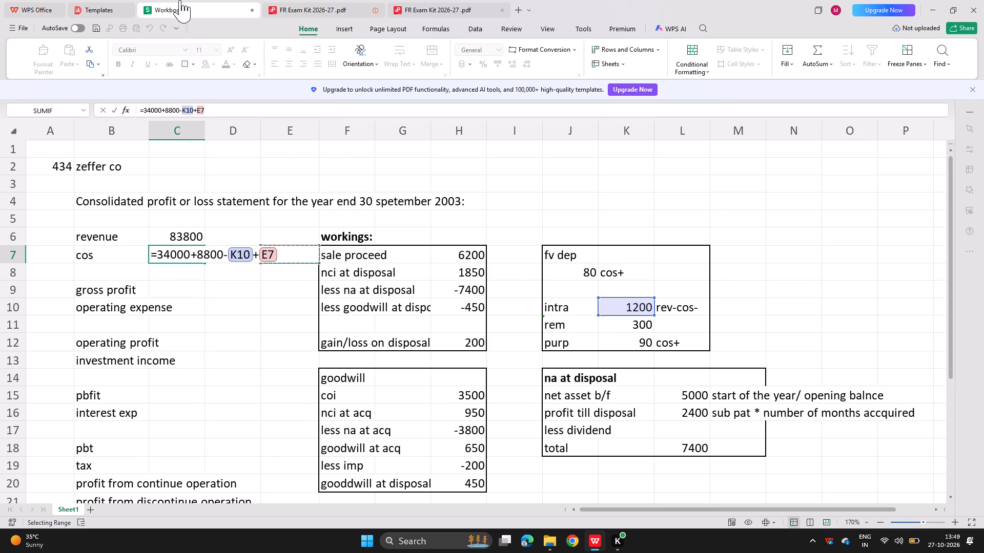
{"action": "key", "text": "Right"}
{"action": "key", "text": "Right"}
{"action": "key", "text": "Right"}
{"action": "key", "text": "Right"}
{"action": "key", "text": "Down"}
{"action": "key", "text": "plus"}
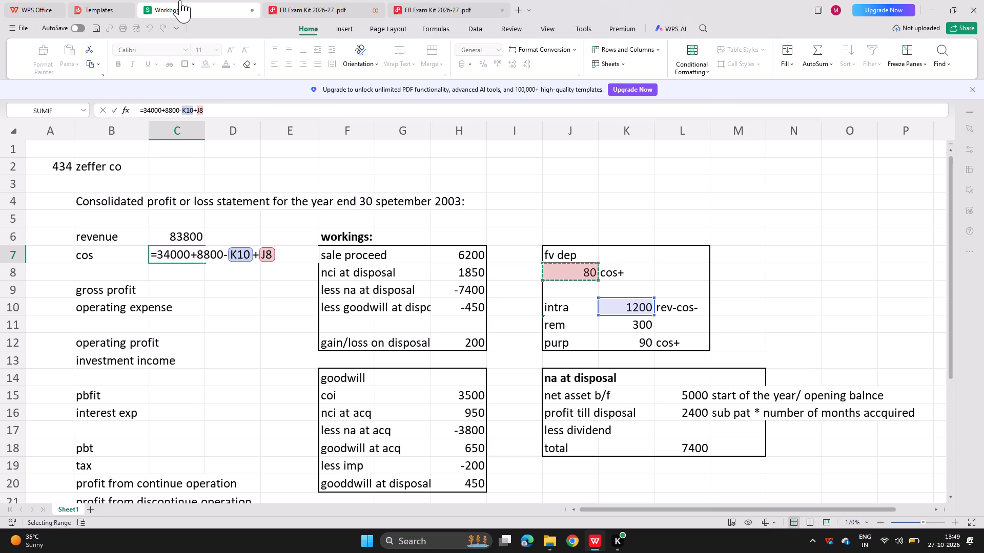
{"action": "key", "text": "Right"}
{"action": "key", "text": "Right"}
{"action": "key", "text": "Right"}
{"action": "key", "text": "Right"}
{"action": "key", "text": "Right"}
{"action": "key", "text": "Right"}
{"action": "key", "text": "Down"}
{"action": "key", "text": "Down"}
{"action": "key", "text": "Right"}
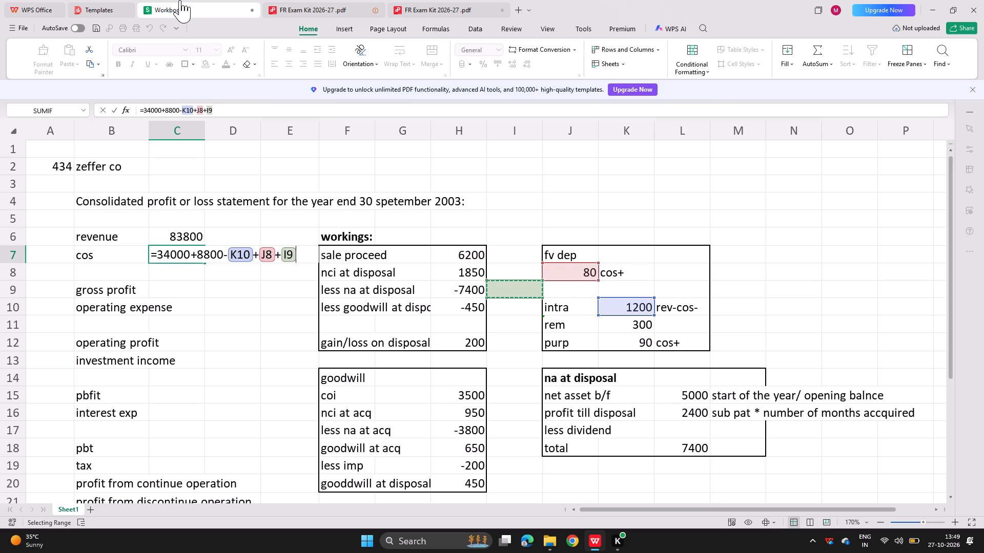
{"action": "key", "text": "Right"}
{"action": "key", "text": "Down"}
{"action": "key", "text": "Down"}
{"action": "key", "text": "Down"}
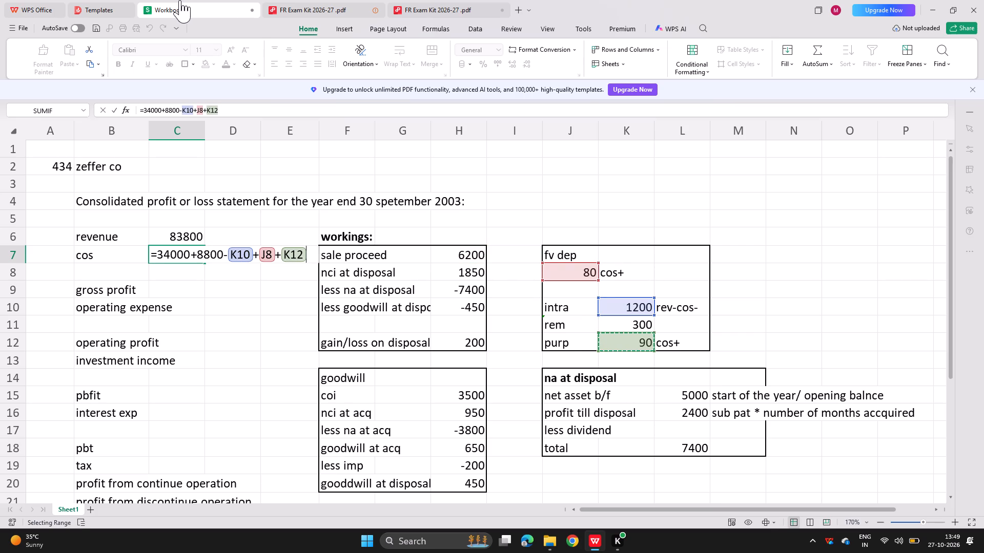
{"action": "key", "text": "Return"}
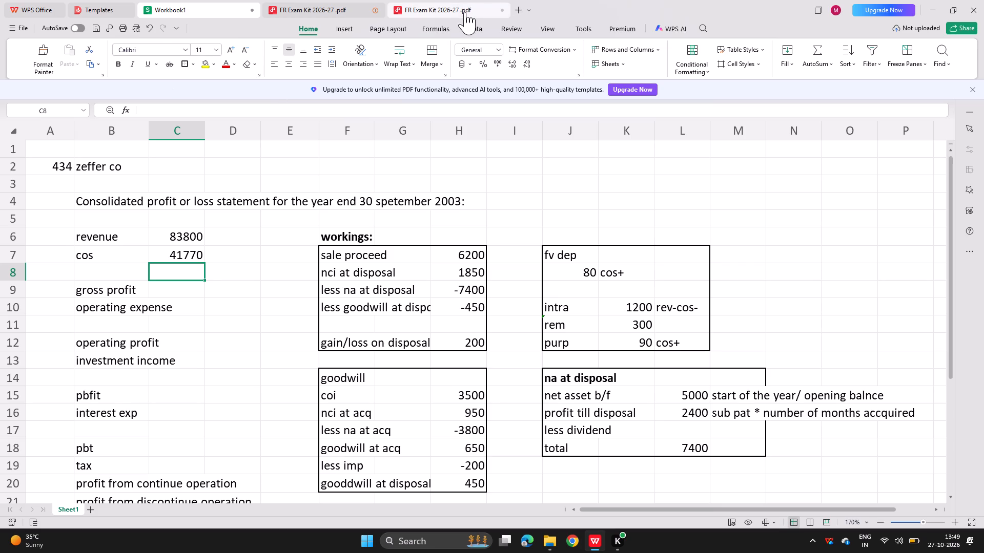
Check the cost of sales against the Zeffer Co model answer, and calculate gross profit in C9 as =C6-C7.
{"action": "left_click", "coordinate": [452, 0]}
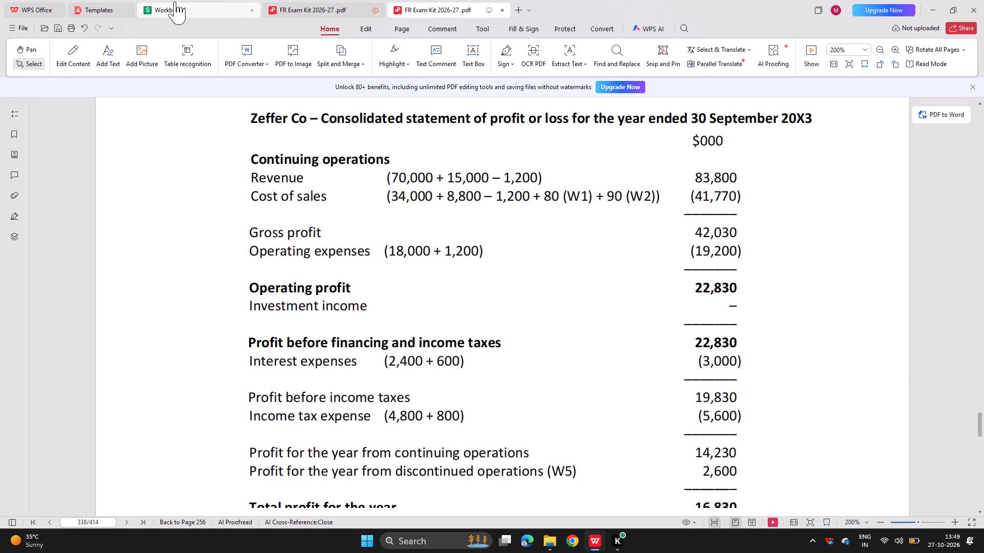
{"action": "left_click", "coordinate": [175, 2]}
{"action": "key", "text": "Down"}
{"action": "key", "text": "equal"}
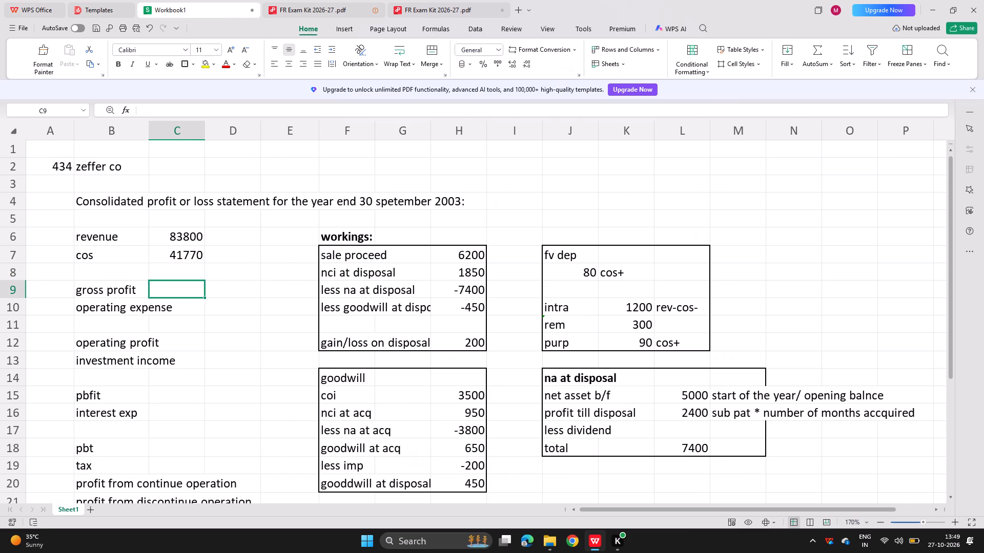
{"action": "key", "text": "Up"}
{"action": "key", "text": "Up"}
{"action": "key", "text": "minus"}
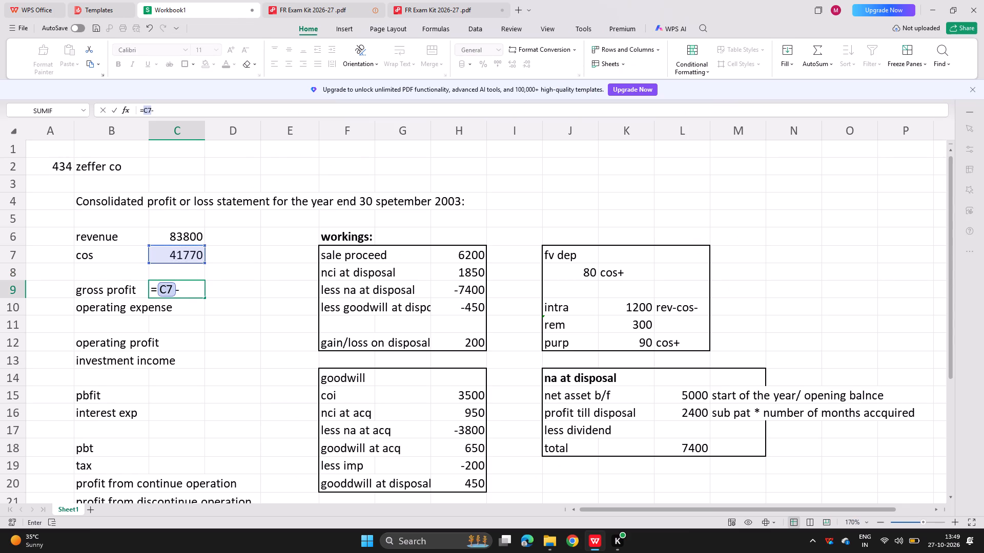
{"action": "key", "text": "BackSpace"}
{"action": "key", "text": "BackSpace"}
{"action": "key", "text": "BackSpace"}
{"action": "key", "text": "Up"}
{"action": "key", "text": "Up"}
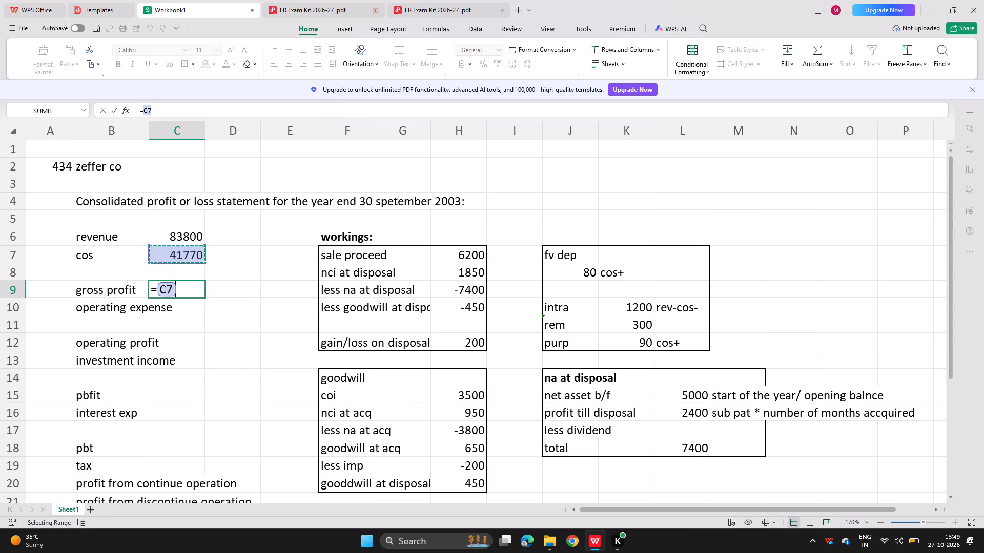
{"action": "key", "text": "Up"}
{"action": "key", "text": "minus"}
{"action": "key", "text": "Up"}
{"action": "key", "text": "Up"}
{"action": "key", "text": "Return"}
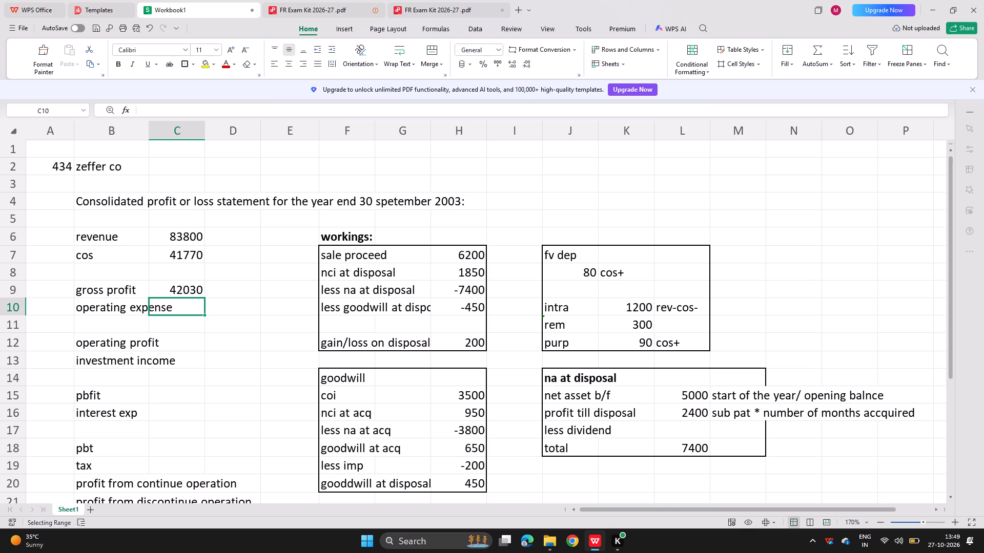
Enter the consolidated operating expense in C10 as =18000+1200, using Zeffer's and Jaco's figures from the question.
{"action": "left_click", "coordinate": [438, 0]}
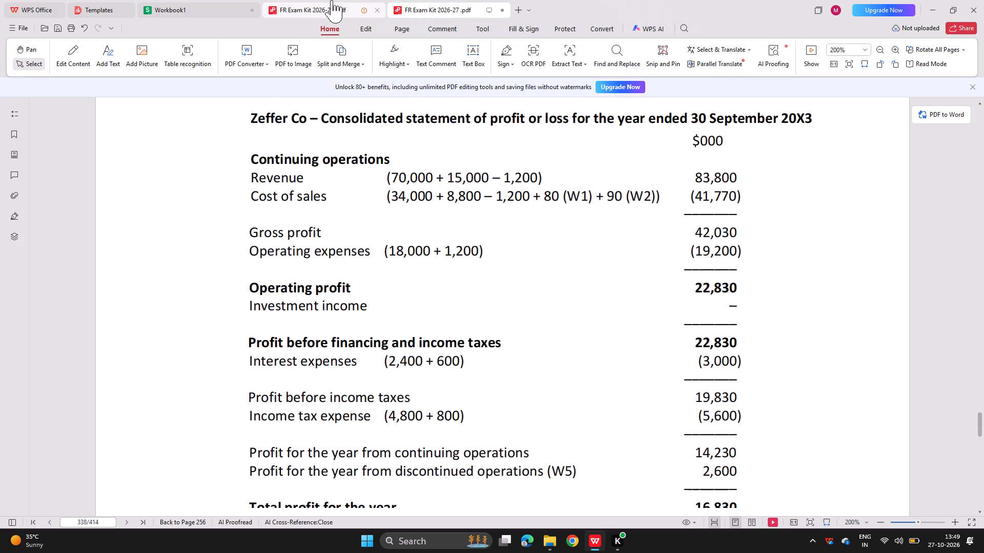
{"action": "left_click", "coordinate": [326, 0]}
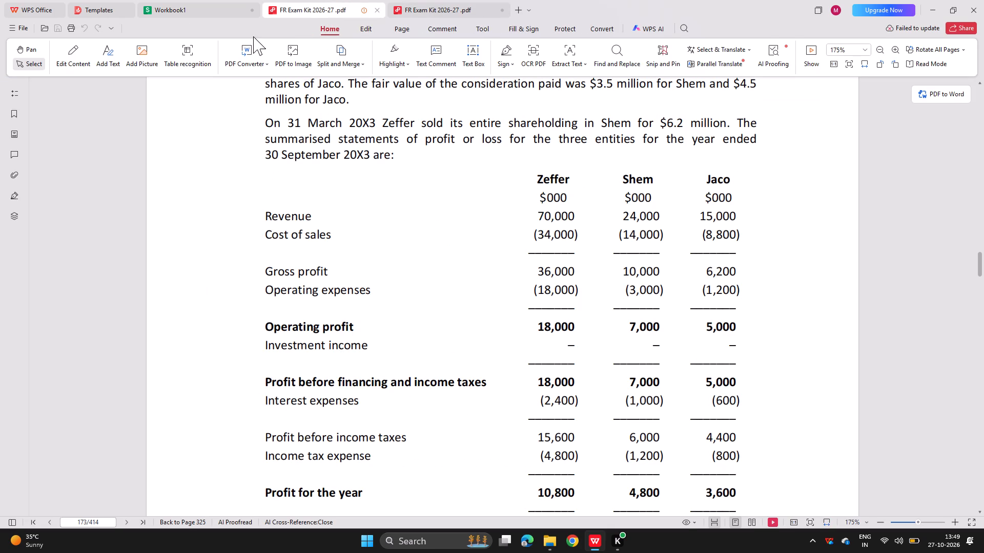
{"action": "left_click", "coordinate": [164, 0]}
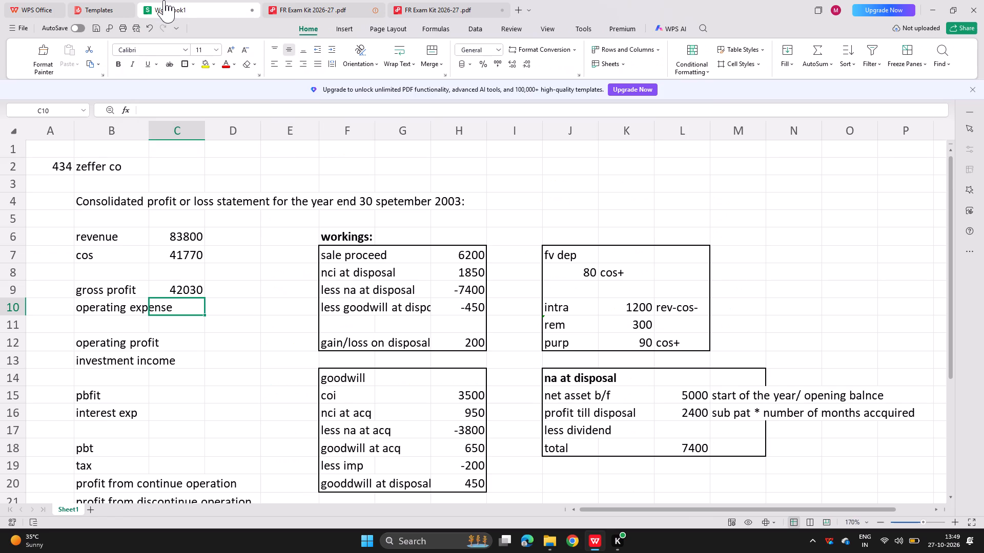
{"action": "type", "text": "=18000"}
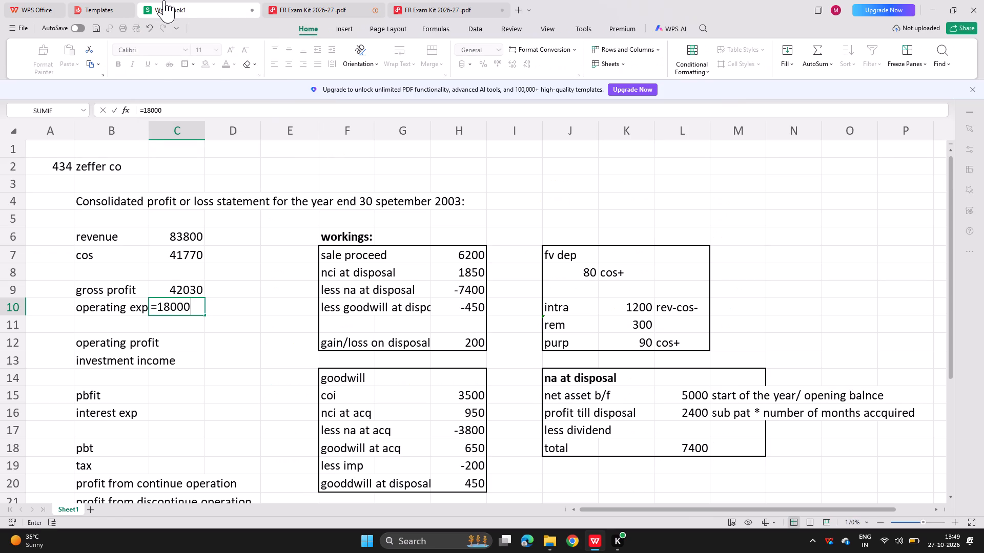
{"action": "type", "text": "+1200"}
{"action": "key", "text": "Return"}
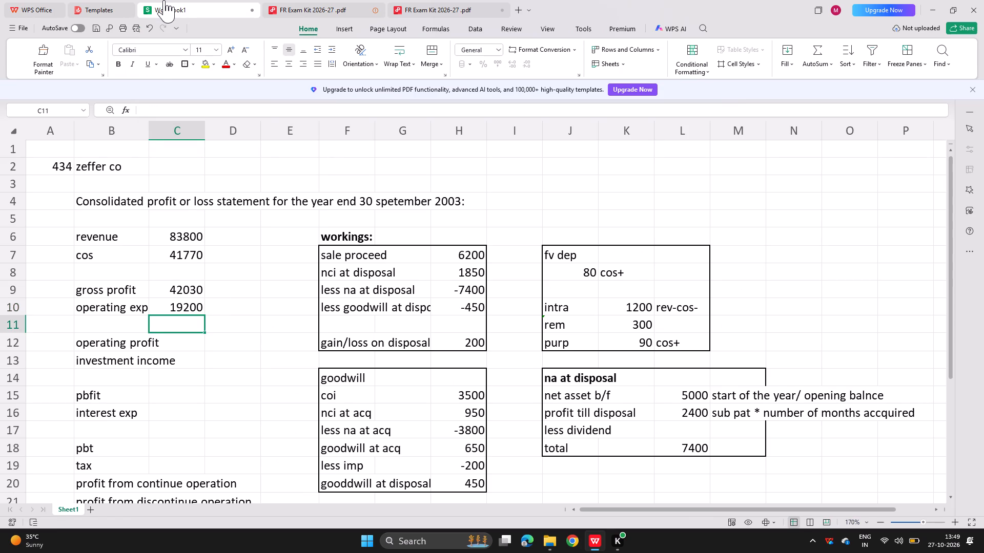
Calculate operating profit in C12 by subtracting operating expense from gross profit, as =C9-C10.
{"action": "key", "text": "Return"}
{"action": "key", "text": "equal"}
{"action": "key", "text": "Up"}
{"action": "key", "text": "Up"}
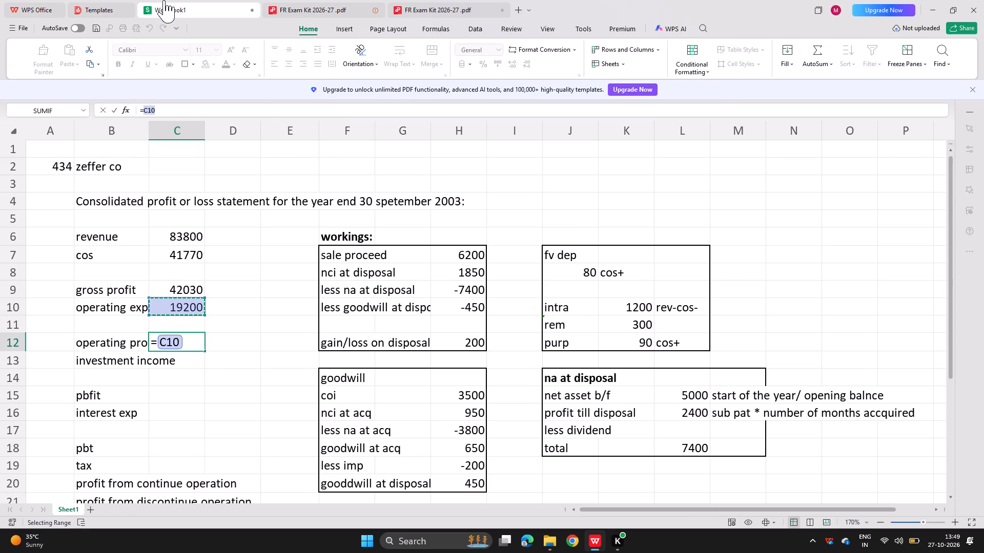
{"action": "key", "text": "Up"}
{"action": "key", "text": "minus"}
{"action": "key", "text": "Up"}
{"action": "key", "text": "Up"}
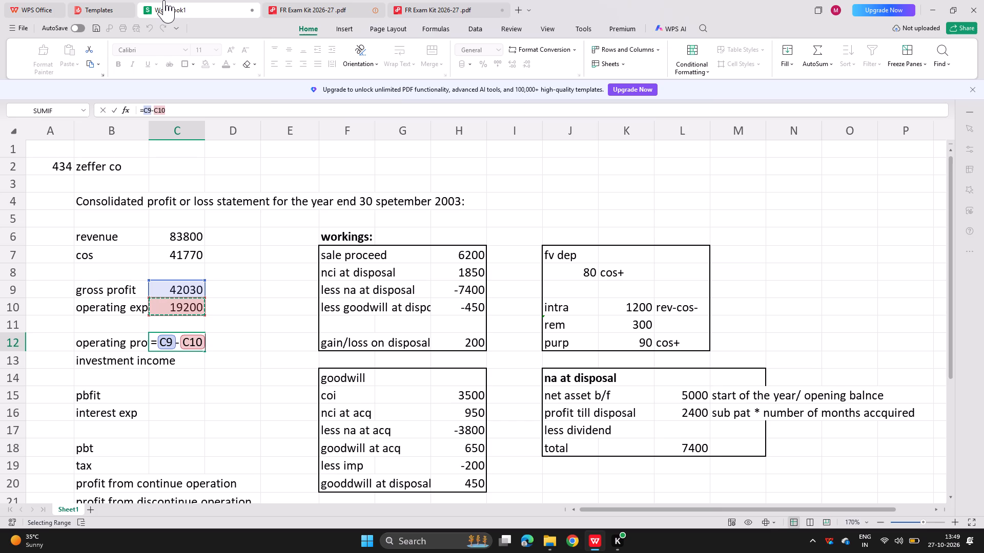
{"action": "key", "text": "Return"}
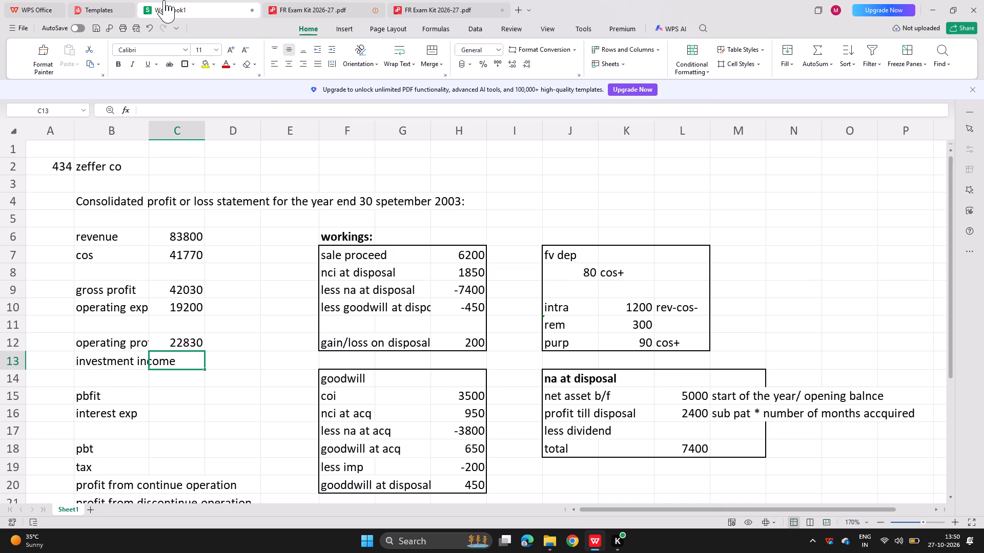
Enter 0 as the investment income in C13.
{"action": "key", "text": "0"}
{"action": "key", "text": "Return"}
Calculate pbfit in C15 by adding investment income to operating profit, as =C12+C13.
{"action": "key", "text": "Return"}
{"action": "key", "text": "Return"}
{"action": "key", "text": "equal"}
{"action": "key", "text": "Up"}
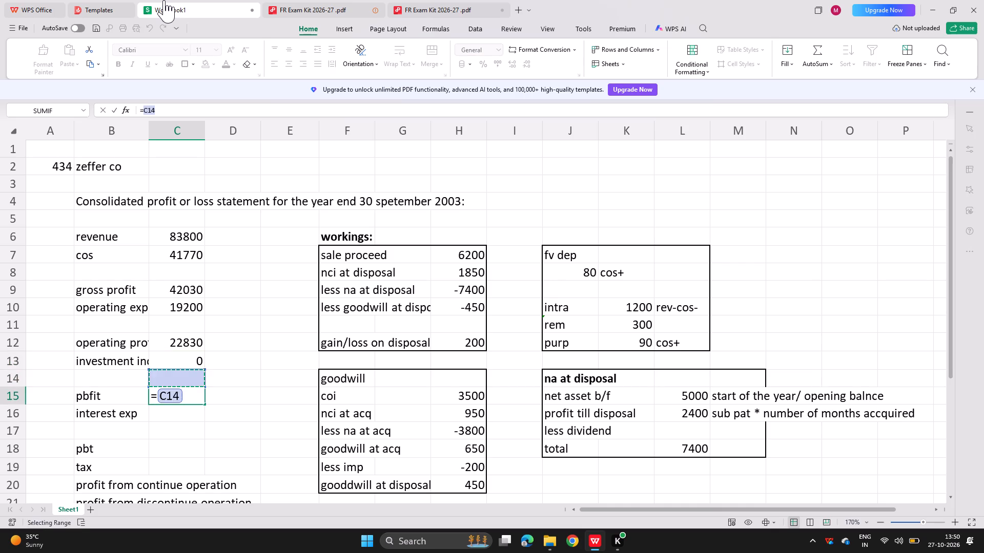
{"action": "key", "text": "Up"}
{"action": "key", "text": "Up"}
{"action": "key", "text": "Up"}
{"action": "key", "text": "Down"}
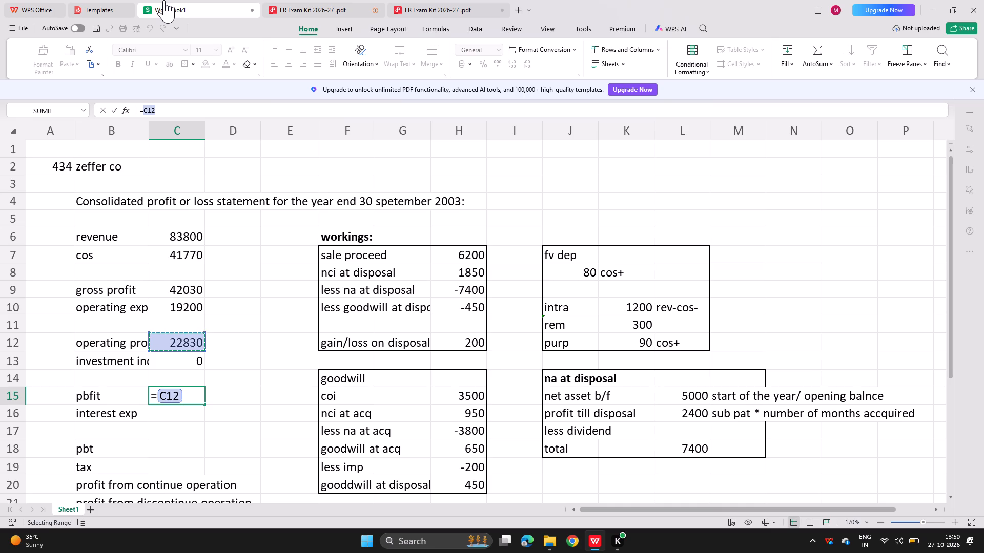
{"action": "key", "text": "plus"}
{"action": "key", "text": "Up"}
{"action": "key", "text": "Up"}
{"action": "key", "text": "Return"}
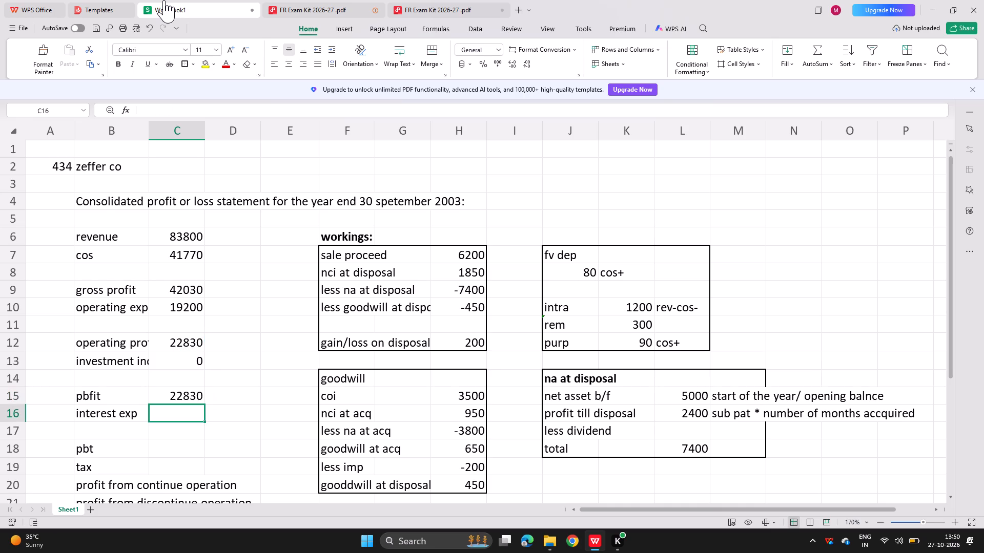
Enter the consolidated interest expense in C16 as =2400+600, using Zeffer's and Jaco's figures from the question.
{"action": "left_click", "coordinate": [423, 2]}
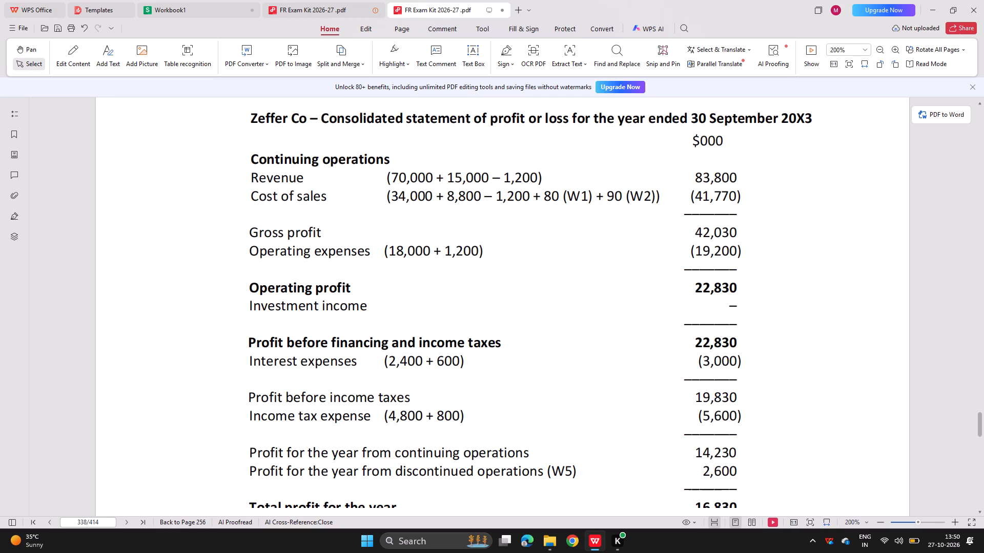
{"action": "left_click", "coordinate": [309, 0]}
{"action": "scroll", "coordinate": [295, 314], "scroll_direction": "down", "scroll_amount": 1}
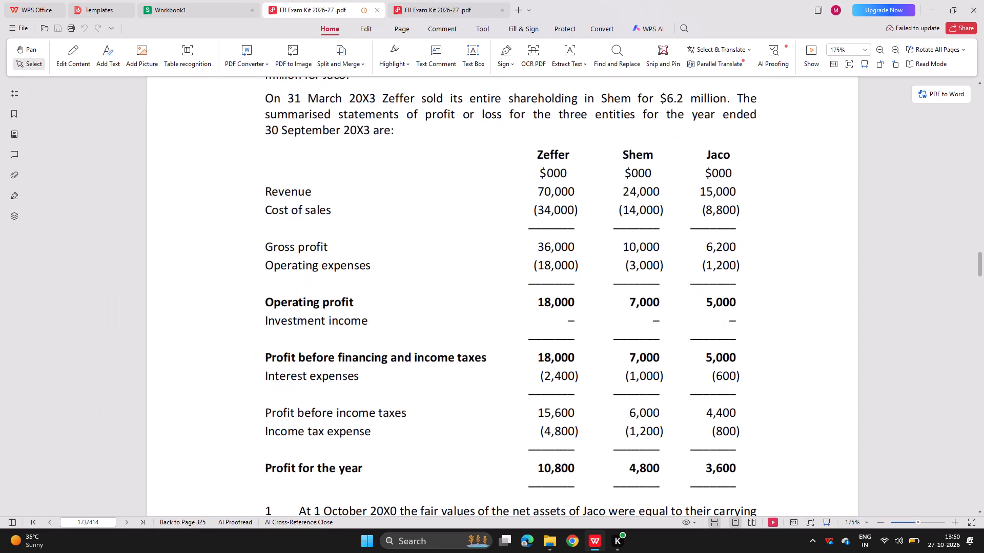
{"action": "scroll", "coordinate": [295, 314], "scroll_direction": "down", "scroll_amount": 1}
{"action": "left_click", "coordinate": [180, 0]}
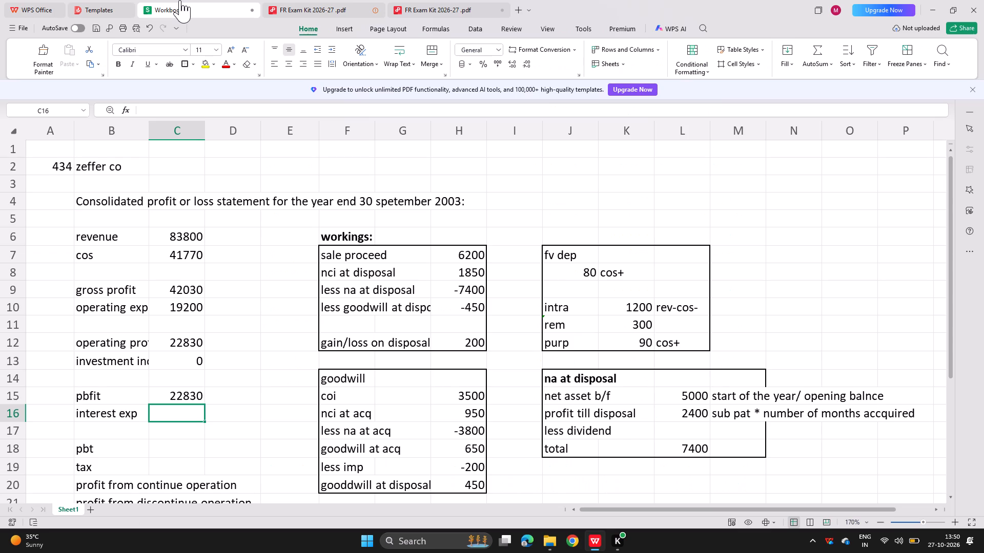
{"action": "type", "text": "=2400"}
{"action": "type", "text": "+600"}
{"action": "key", "text": "Return"}
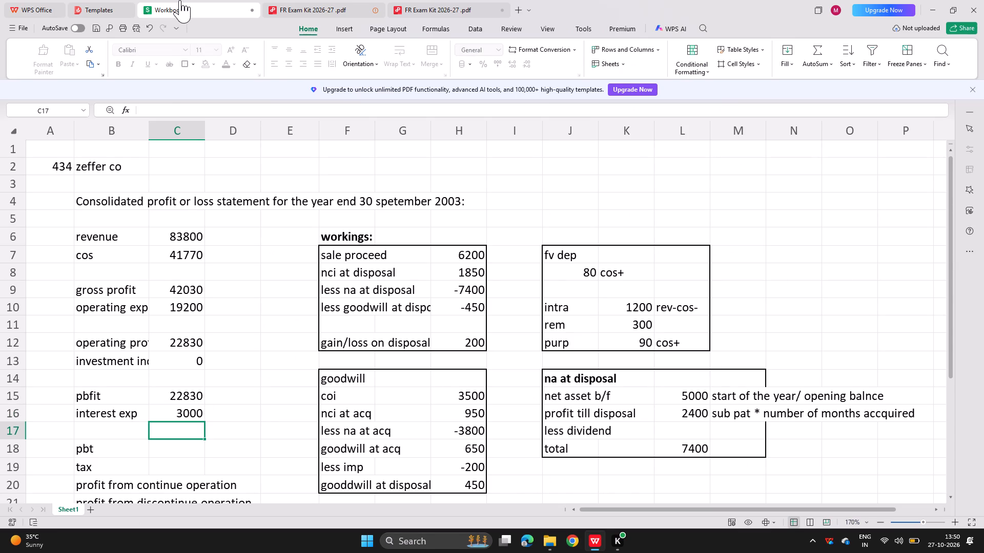
Calculate pbt in C18 by subtracting interest expense from pbfit, as =C15-C16.
{"action": "key", "text": "Return"}
{"action": "key", "text": "equal"}
{"action": "key", "text": "Up"}
{"action": "key", "text": "Up"}
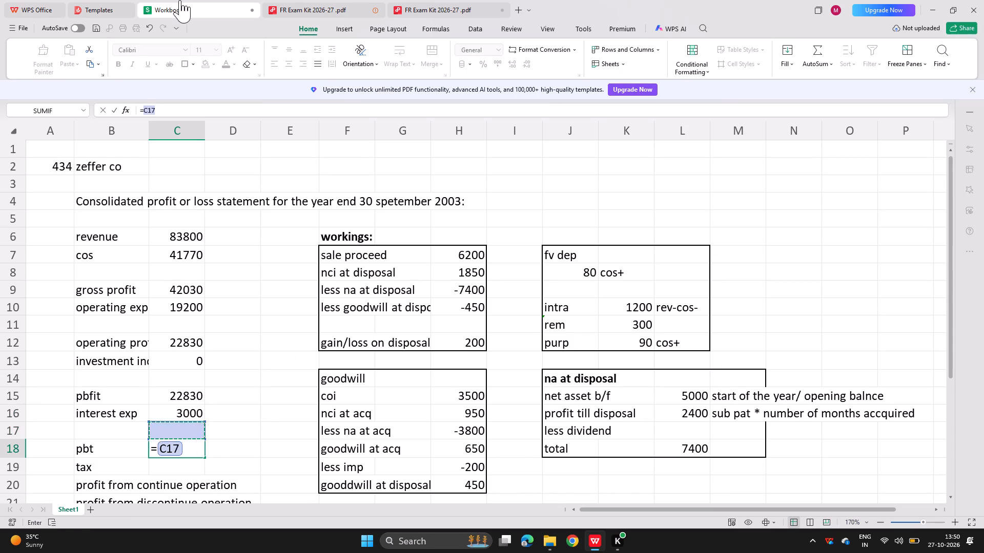
{"action": "key", "text": "Up"}
{"action": "key", "text": "minus"}
{"action": "key", "text": "Up"}
{"action": "key", "text": "Up"}
{"action": "key", "text": "Return"}
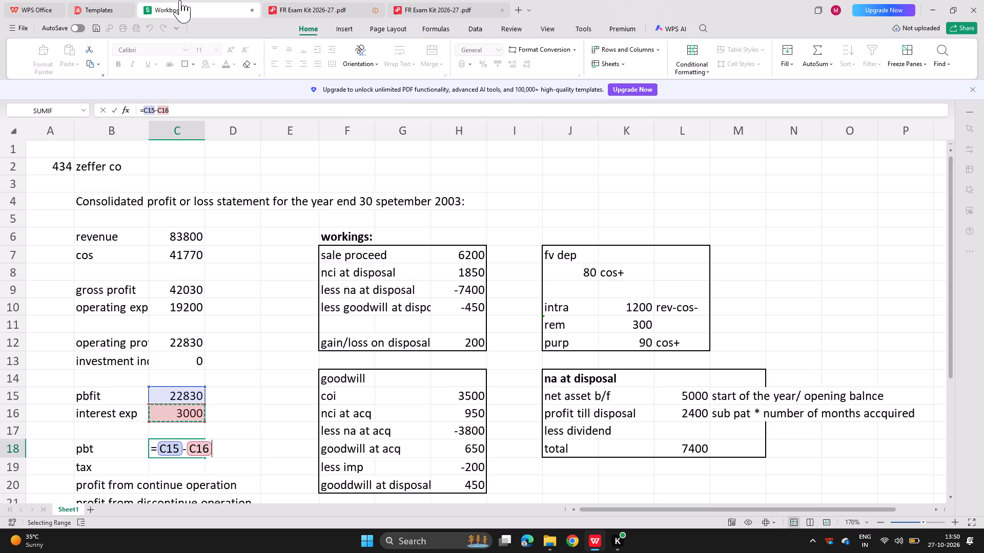
Enter the consolidated tax in C19 as =4800+800, using Zeffer's and Jaco's income tax figures from the question.
{"action": "key", "text": "equal"}
{"action": "left_click", "coordinate": [319, 0]}
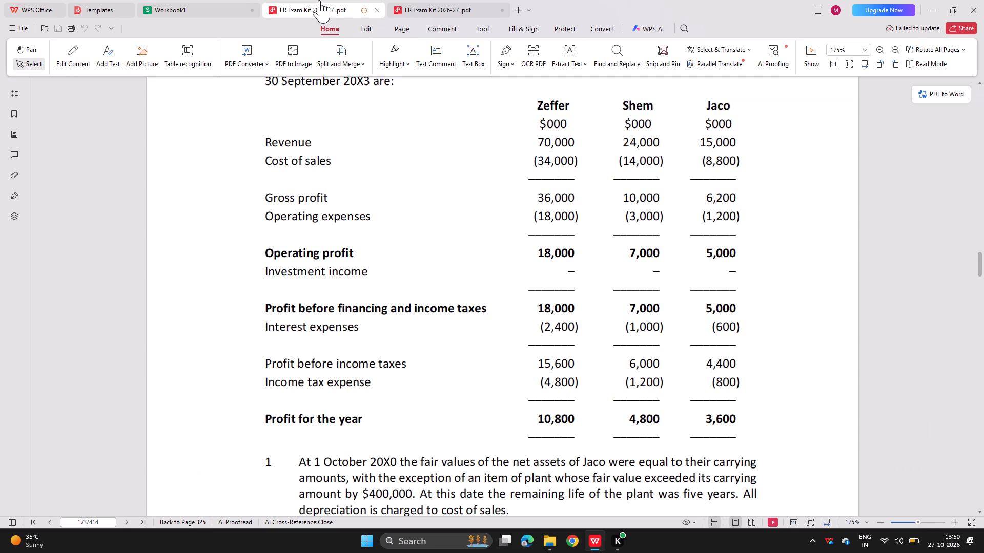
{"action": "left_click", "coordinate": [168, 1]}
{"action": "type", "text": "4800+800"}
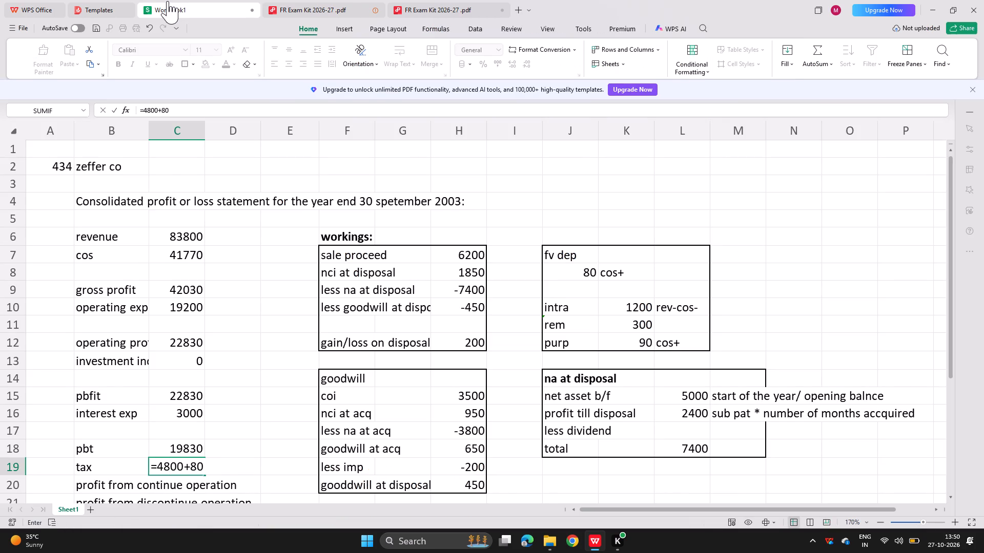
{"action": "key", "text": "Return"}
Calculate profit from continuing operations in C20 by subtracting tax from pbt, as =C18-C19.
{"action": "key", "text": "Return"}
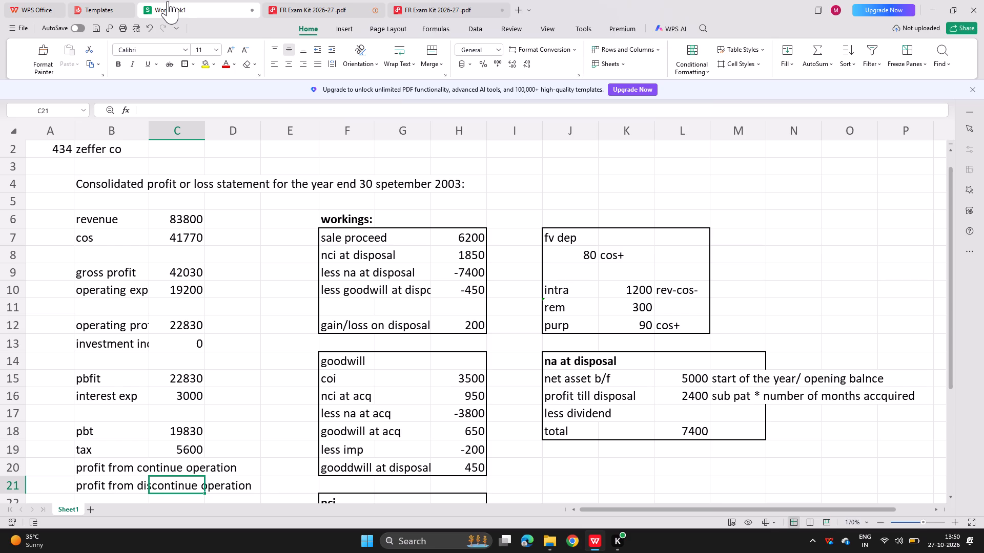
{"action": "key", "text": "Up"}
{"action": "key", "text": "equal"}
{"action": "key", "text": "Up"}
{"action": "key", "text": "Up"}
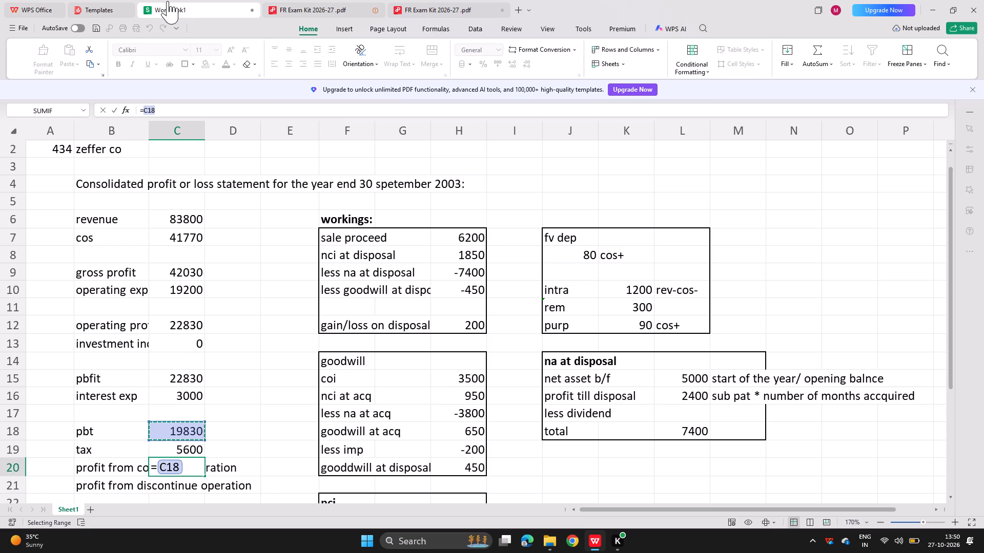
{"action": "key", "text": "minus"}
{"action": "key", "text": "Up"}
{"action": "key", "text": "Return"}
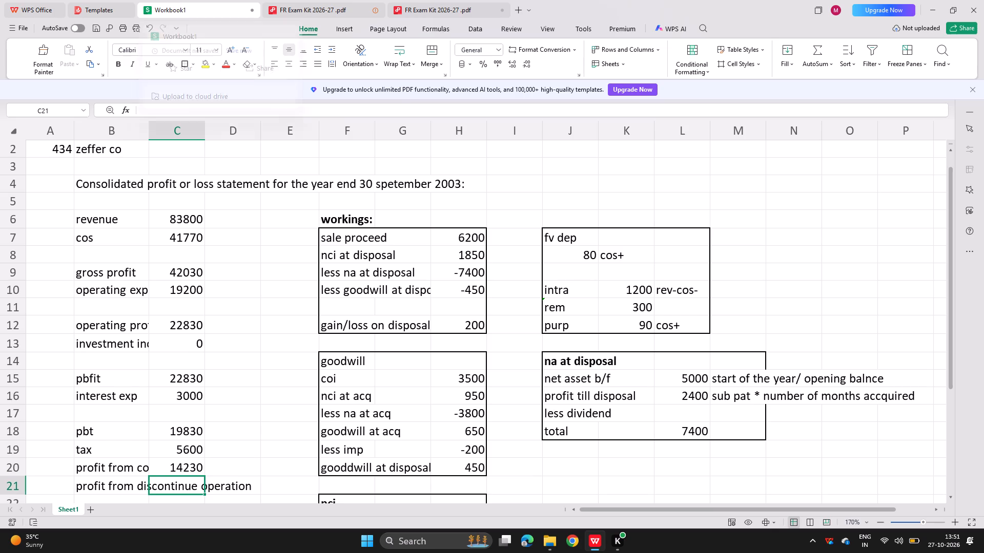
Enter profit from discontinued operations in C21 as =(4800*6/12)+200, using Shem's six-month profit and the disposal gain, after consulting the answer and question.
{"action": "scroll", "coordinate": [157, 226], "scroll_direction": "down", "scroll_amount": 2}
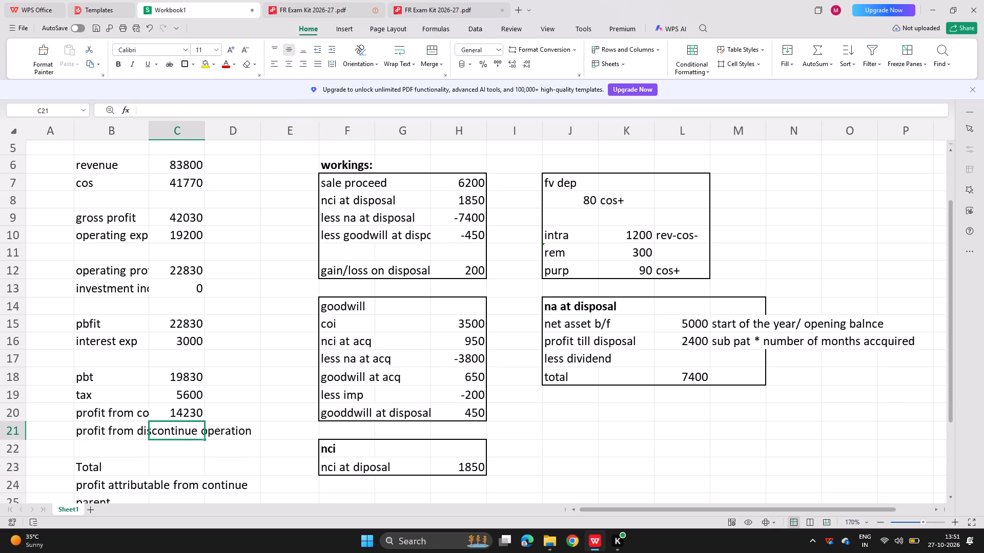
{"action": "left_click", "coordinate": [430, 8]}
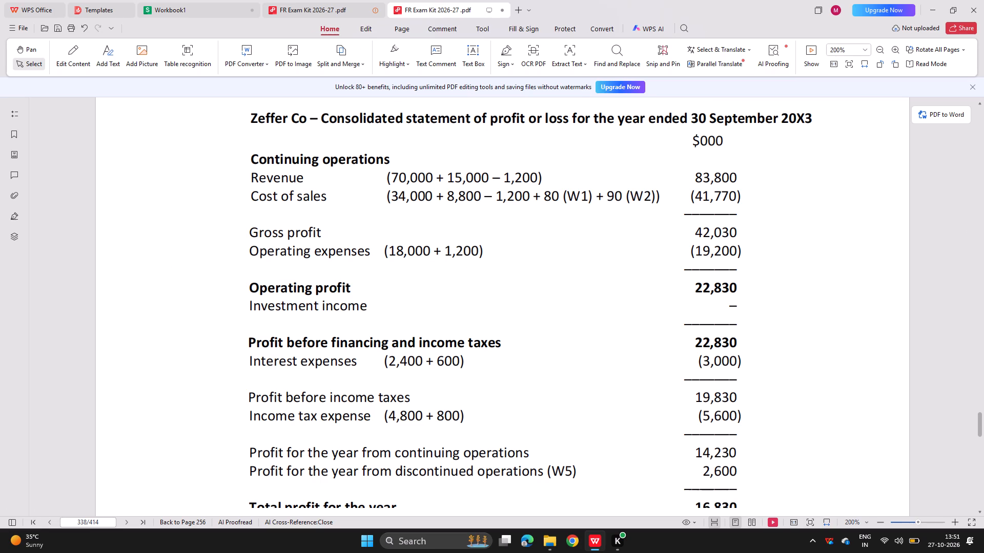
{"action": "scroll", "coordinate": [359, 296], "scroll_direction": "down", "scroll_amount": 1}
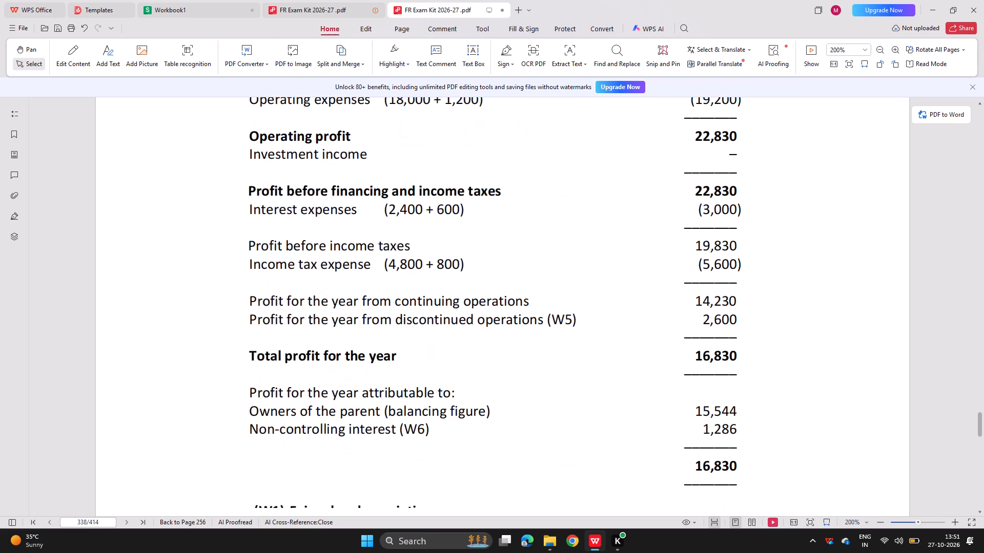
{"action": "left_click", "coordinate": [192, 12]}
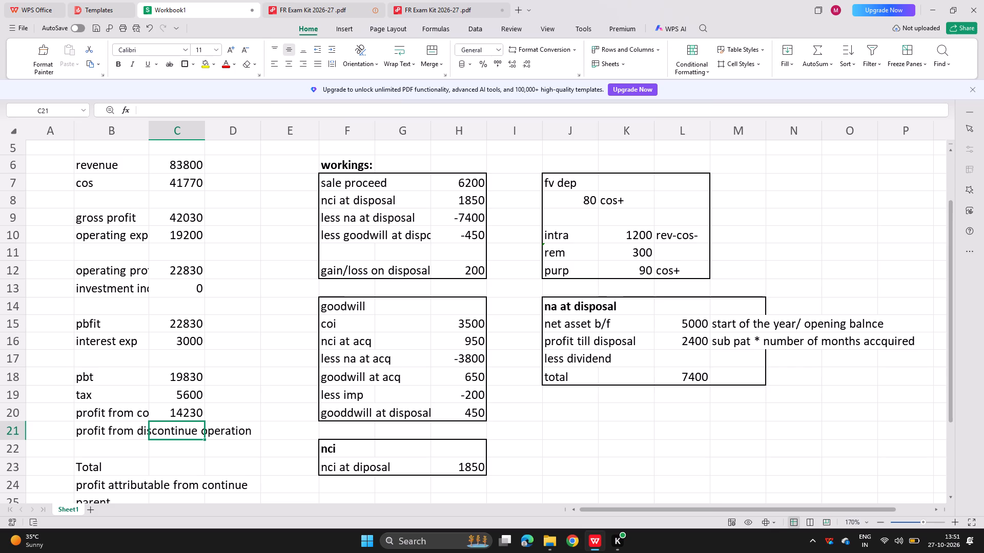
{"action": "left_click", "coordinate": [335, 0]}
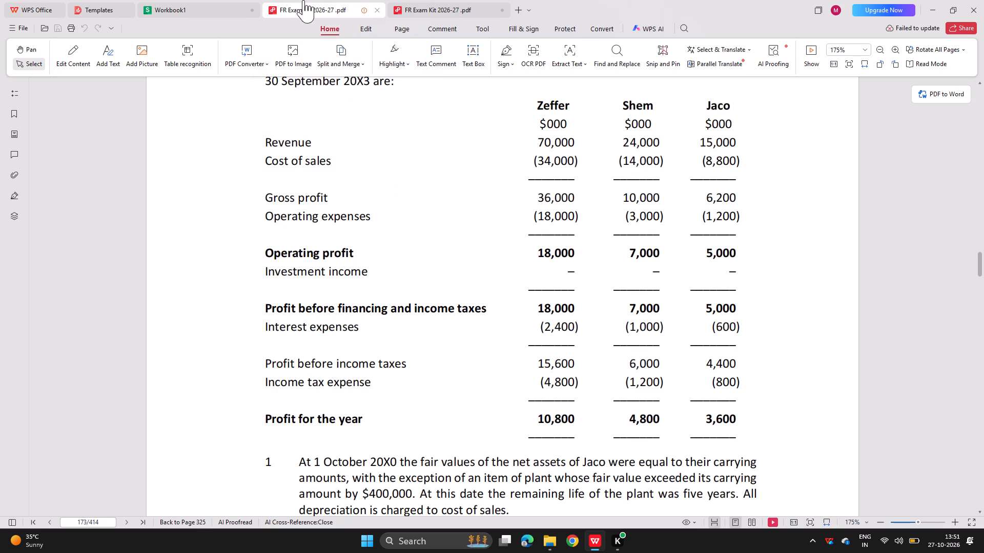
{"action": "left_click", "coordinate": [191, 16]}
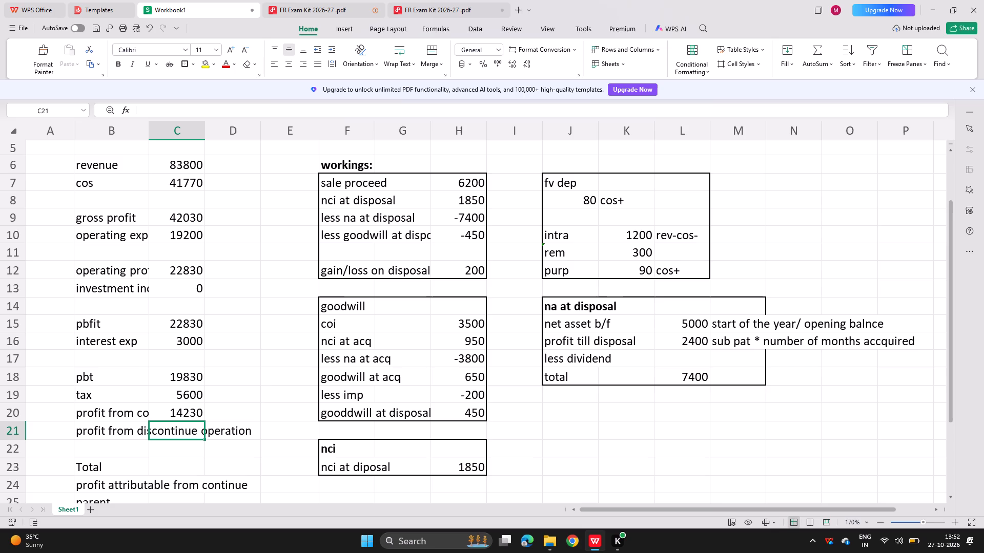
{"action": "scroll", "coordinate": [335, 262], "scroll_direction": "down", "scroll_amount": 1}
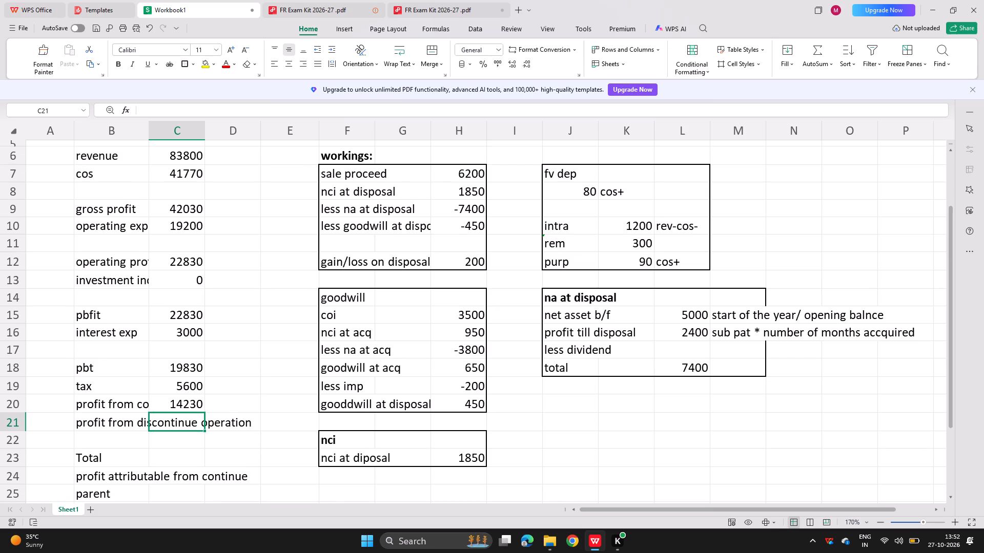
{"action": "double_click", "coordinate": [459, 312]}
{"action": "key", "text": "Return"}
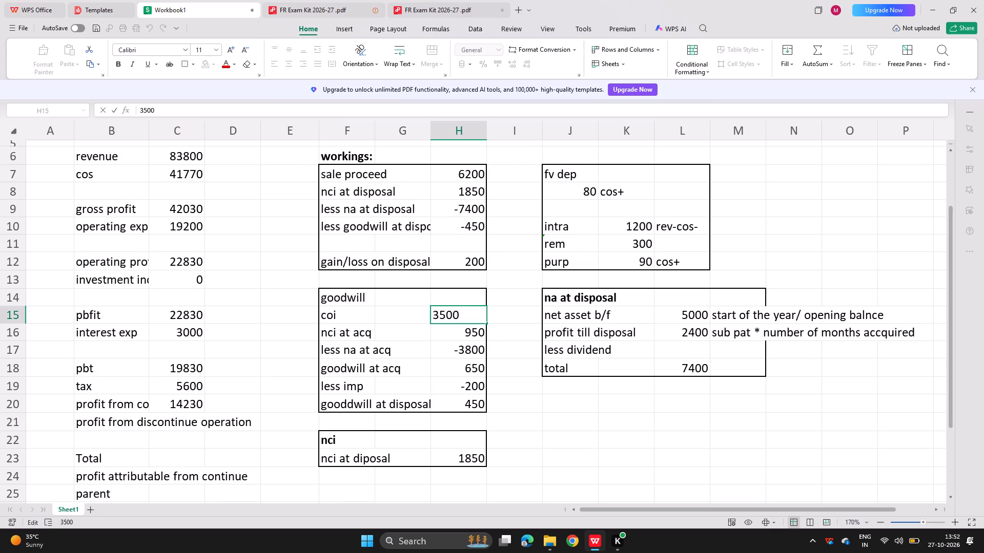
{"action": "double_click", "coordinate": [190, 427]}
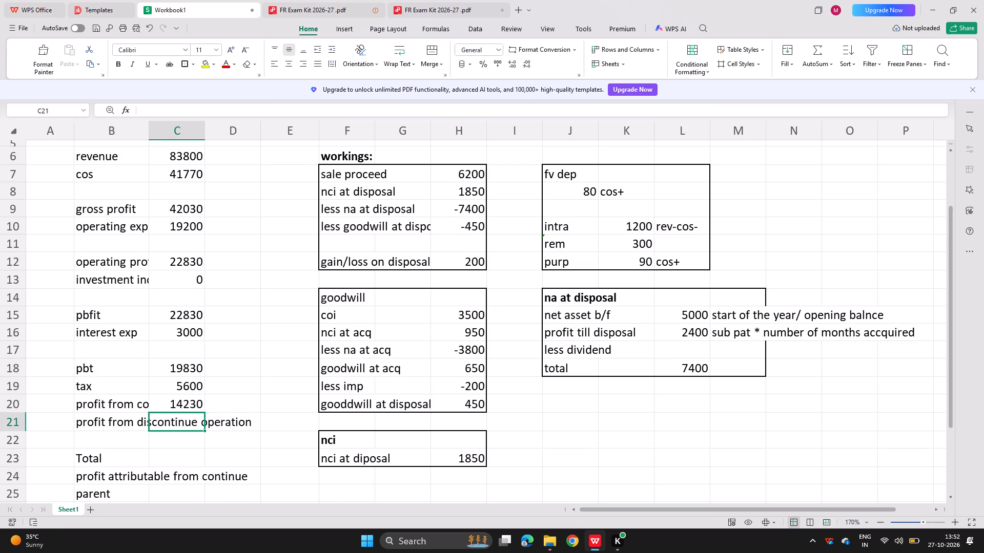
{"action": "key", "text": "equal"}
{"action": "type", "text": "()"}
{"action": "key", "text": "Left"}
{"action": "type", "text": "4800"}
{"action": "key", "text": "asterisk"}
{"action": "type", "text": "6/12"}
{"action": "key", "text": "Right"}
{"action": "key", "text": "plus"}
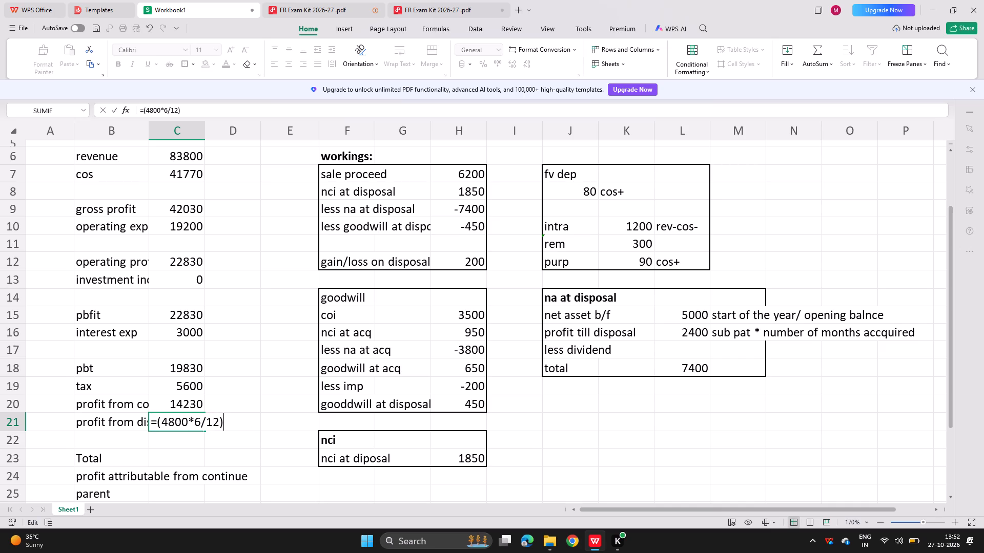
{"action": "type", "text": "200"}
{"action": "key", "text": "Return"}
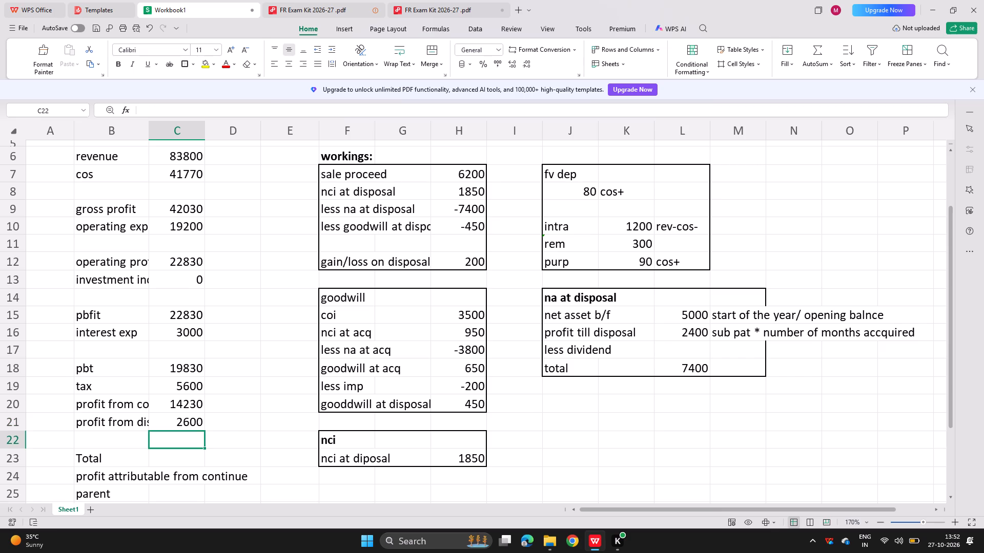
Calculate the total profit in C23 by adding the discontinued and continuing operations profits, as =C21+C20.
{"action": "key", "text": "Down"}
{"action": "key", "text": "Down"}
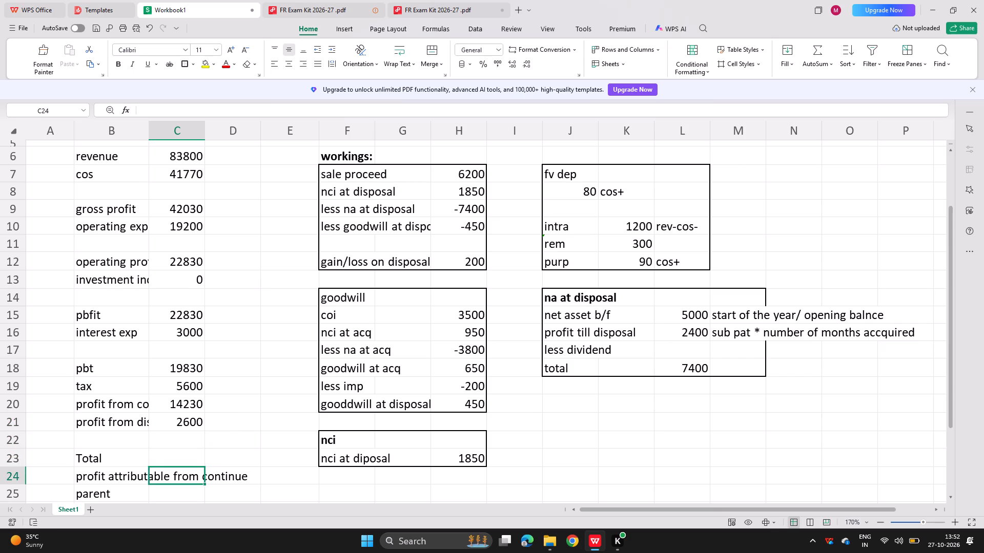
{"action": "key", "text": "Up"}
{"action": "key", "text": "equal"}
{"action": "key", "text": "Up"}
{"action": "key", "text": "Up"}
{"action": "key", "text": "Up"}
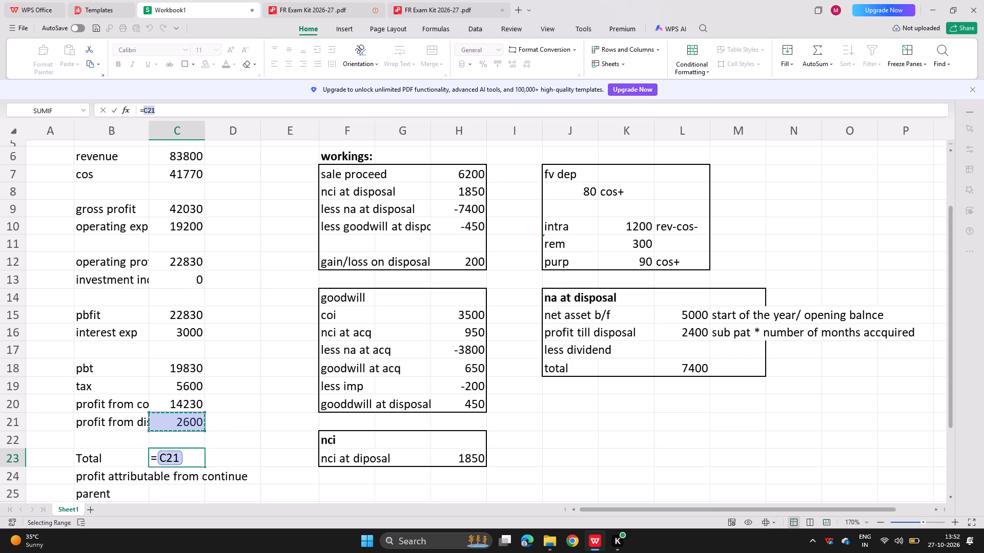
{"action": "key", "text": "plus"}
{"action": "key", "text": "Up"}
{"action": "key", "text": "Up"}
{"action": "key", "text": "Return"}
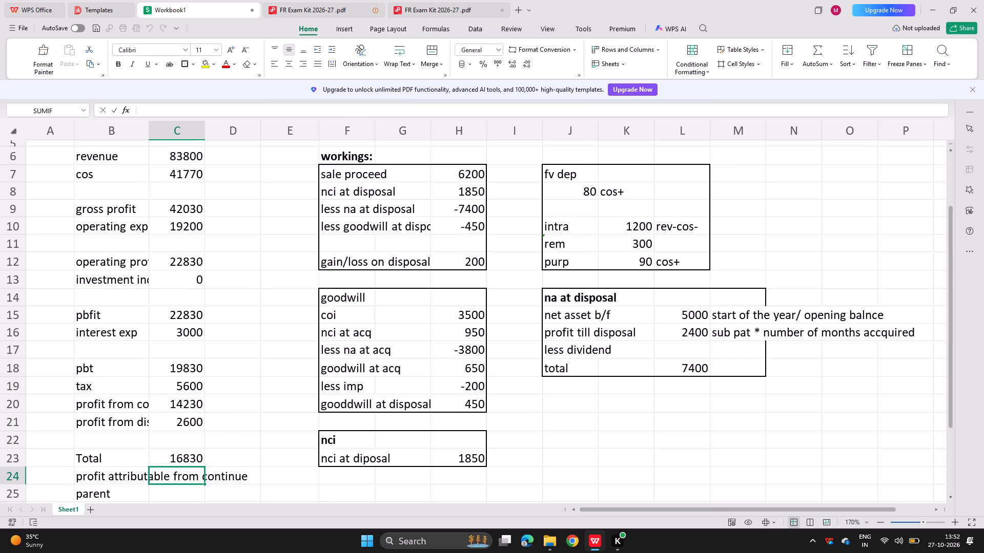
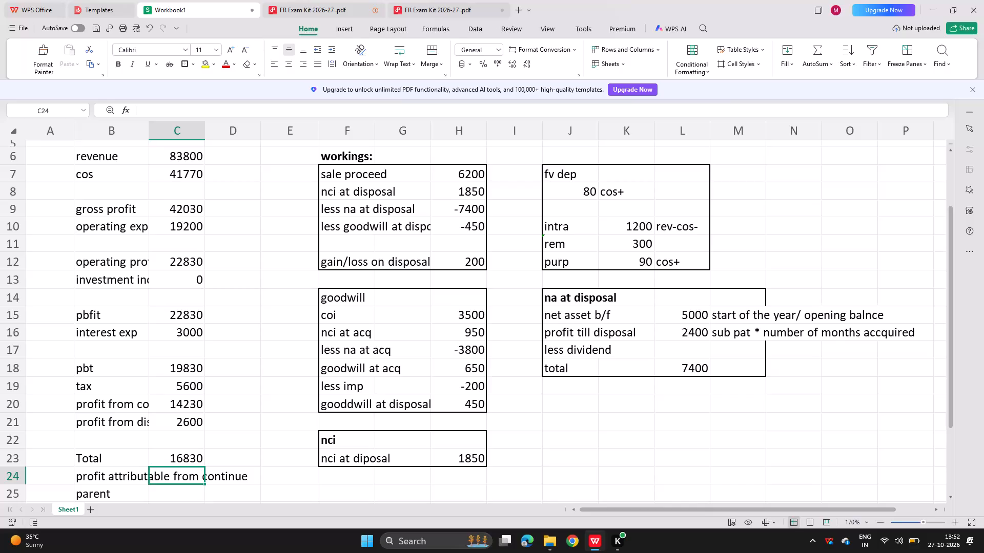
Widen column B so the profit or loss statement's line labels fit better.
{"action": "scroll", "coordinate": [217, 426], "scroll_direction": "down", "scroll_amount": 3}
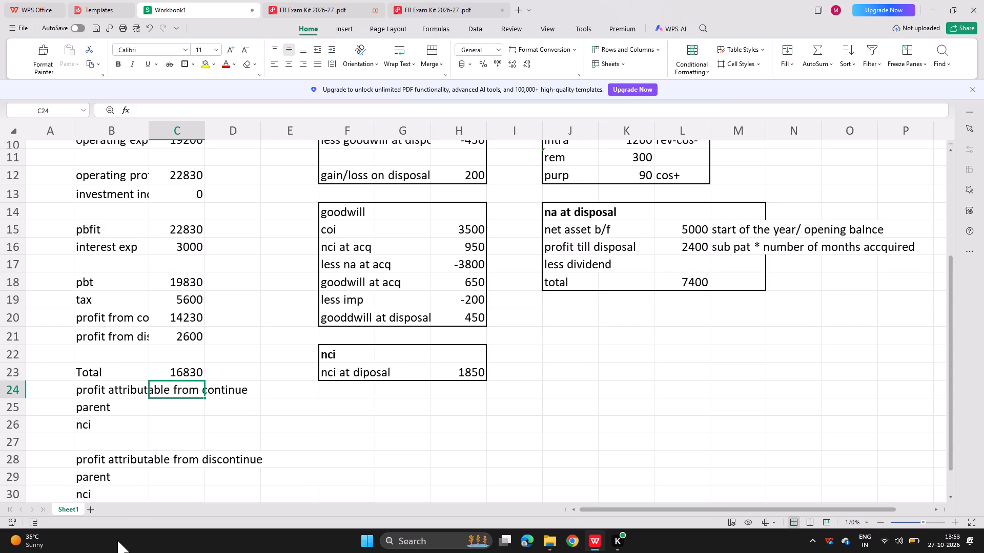
{"action": "scroll", "coordinate": [198, 380], "scroll_direction": "up", "scroll_amount": 3}
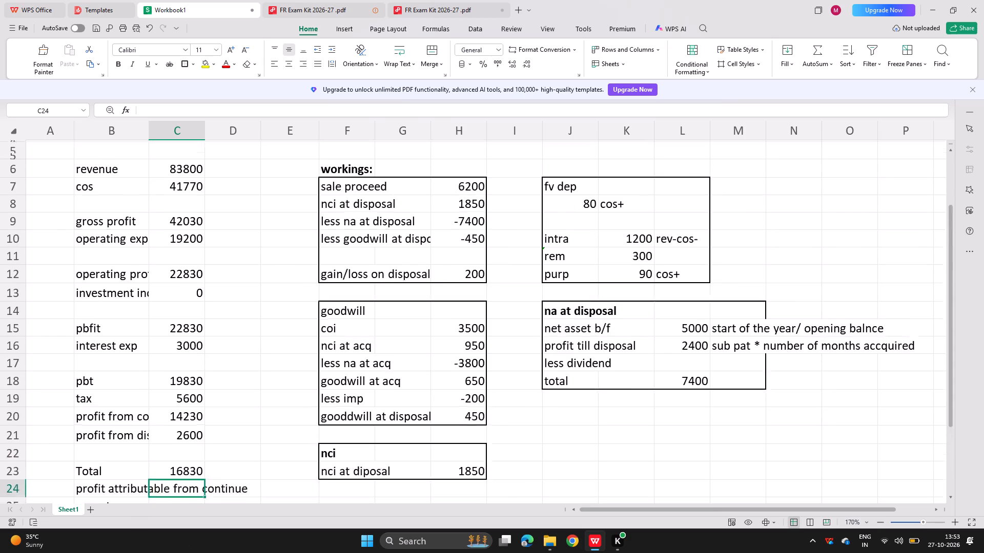
{"action": "scroll", "coordinate": [198, 380], "scroll_direction": "up", "scroll_amount": 3}
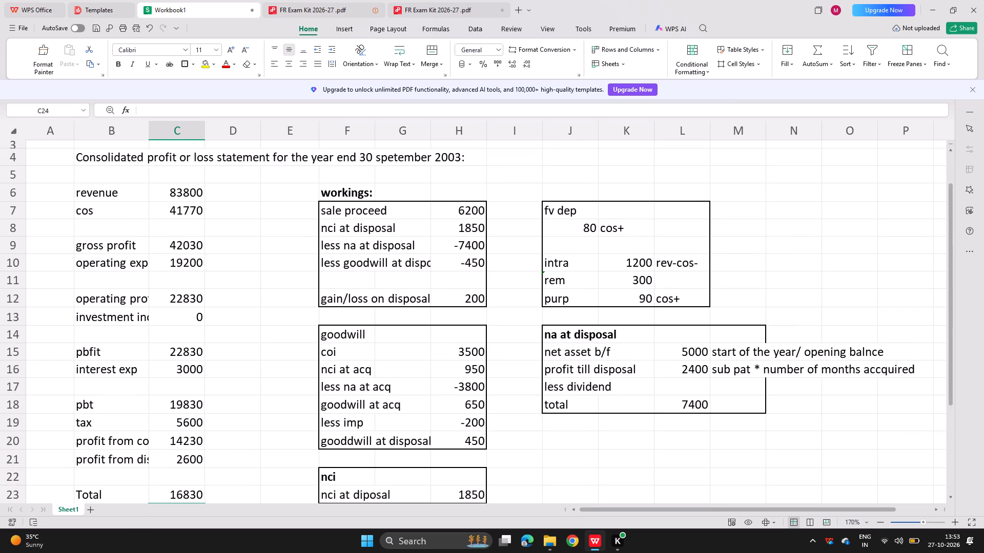
{"action": "left_click_drag", "start_coordinate": [351, 137], "coordinate": [294, 150]}
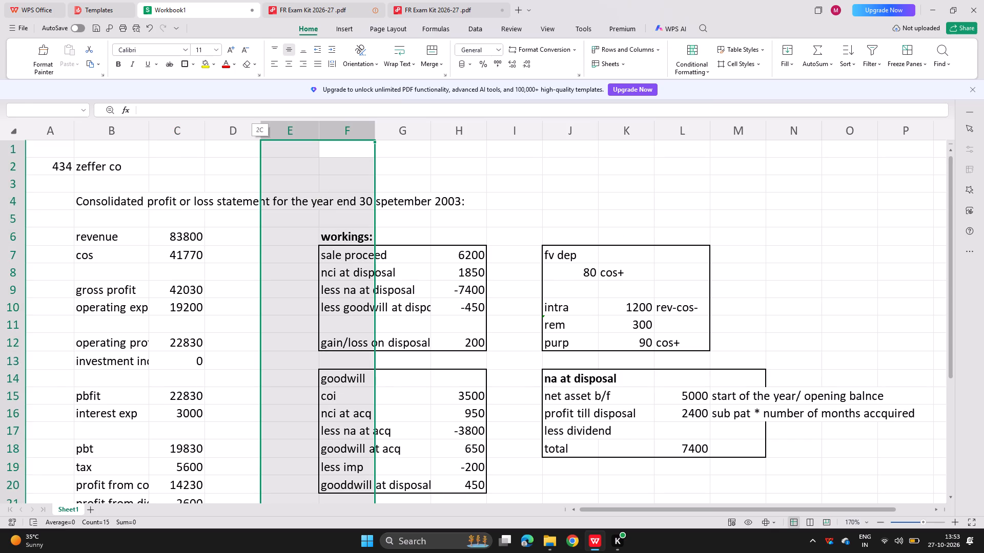
{"action": "left_click_drag", "start_coordinate": [294, 150], "coordinate": [295, 132]}
{"action": "left_click", "coordinate": [295, 132]}
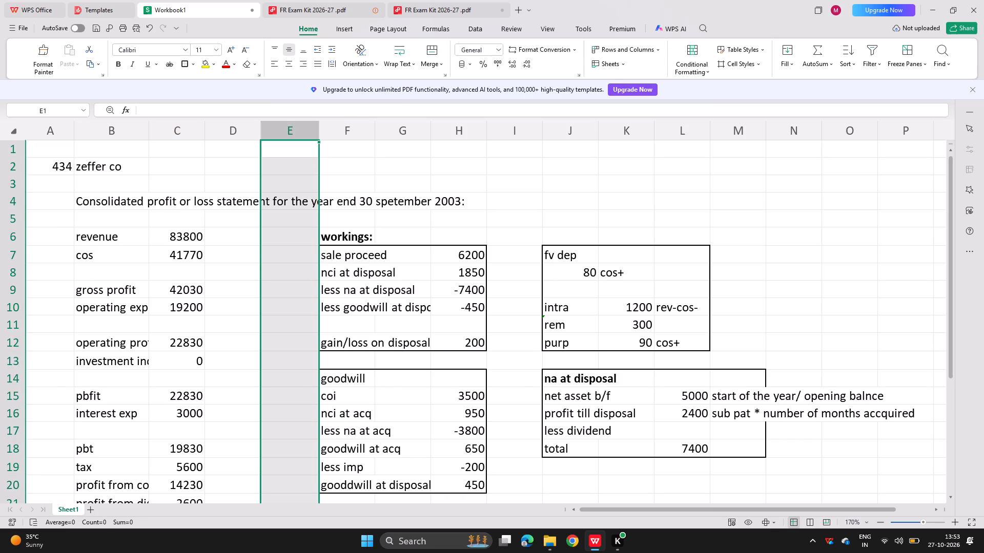
{"action": "left_click", "coordinate": [235, 288]}
{"action": "scroll", "coordinate": [235, 288], "scroll_direction": "down", "scroll_amount": 3}
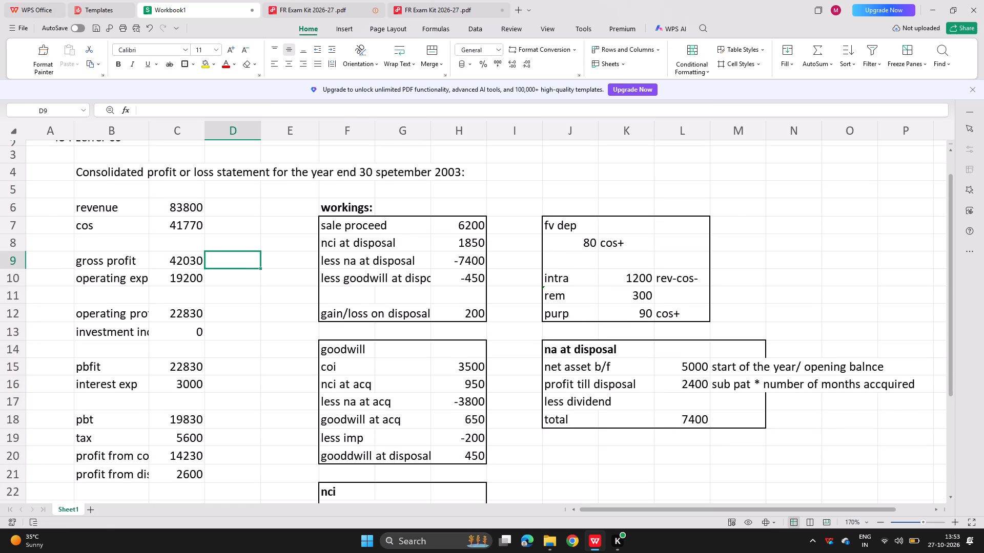
{"action": "scroll", "coordinate": [235, 288], "scroll_direction": "down", "scroll_amount": 2}
{"action": "scroll", "coordinate": [235, 288], "scroll_direction": "up", "scroll_amount": 4}
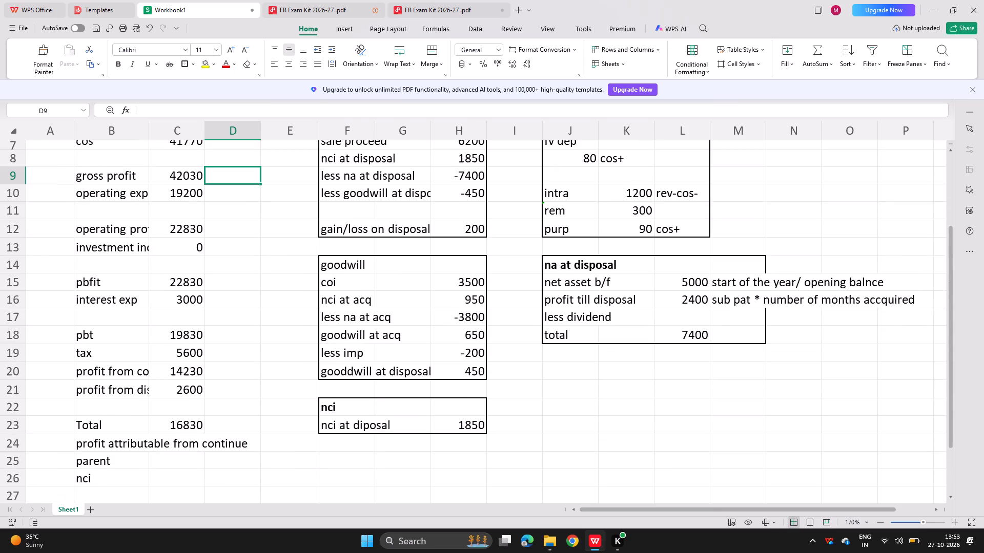
{"action": "scroll", "coordinate": [235, 288], "scroll_direction": "up", "scroll_amount": 4}
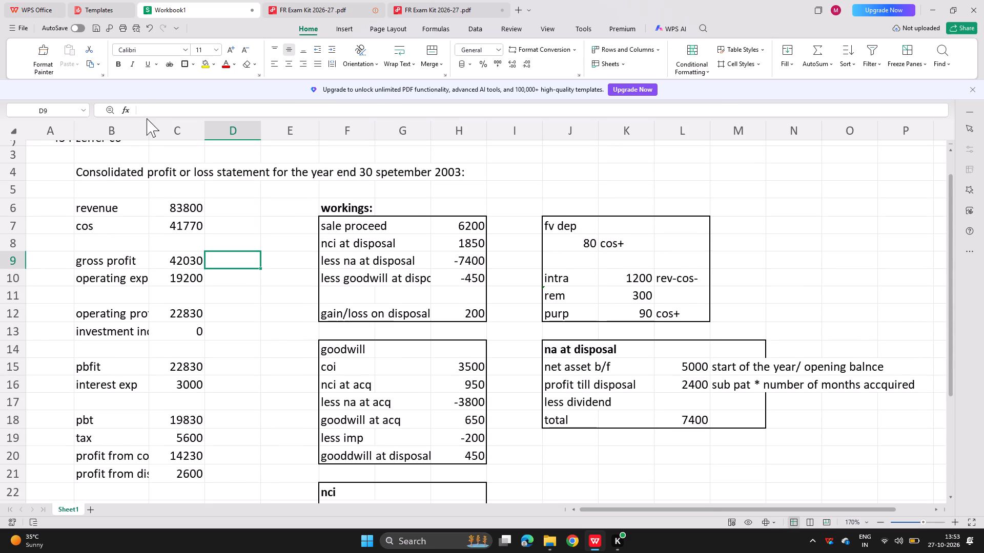
{"action": "left_click_drag", "start_coordinate": [147, 121], "coordinate": [192, 132]}
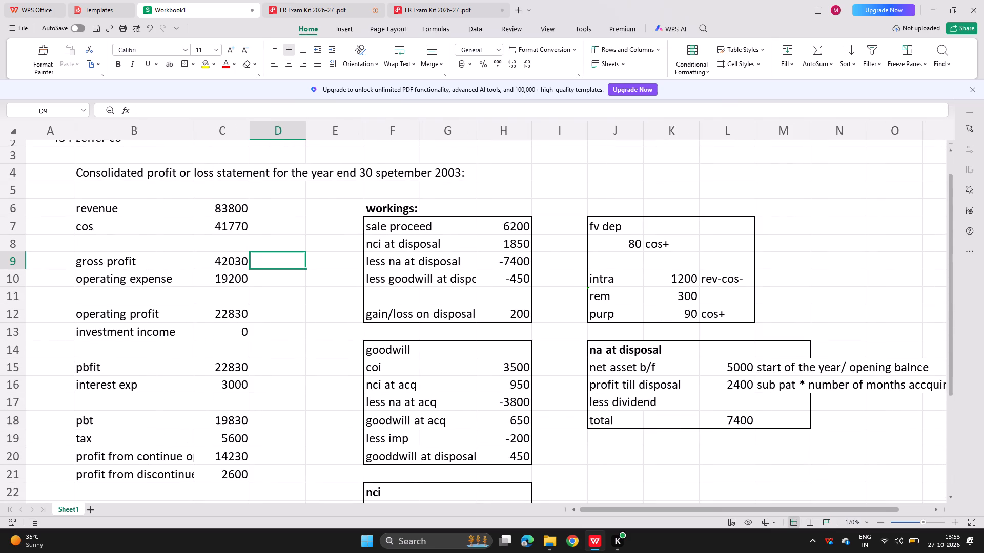
Review the statement's lines from revenue down to the attributable profit section, including the C20 and C7 formulas.
{"action": "scroll", "coordinate": [184, 264], "scroll_direction": "down", "scroll_amount": 3}
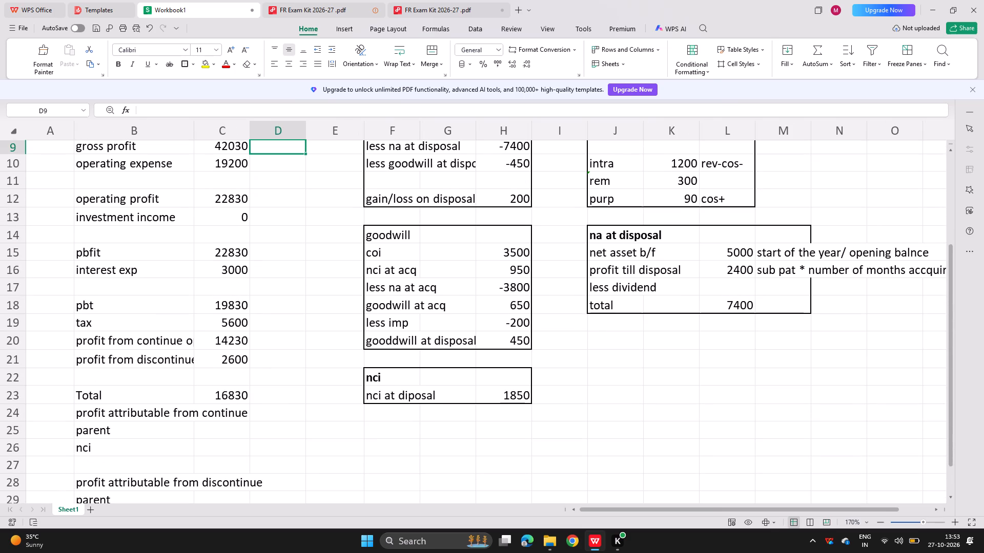
{"action": "scroll", "coordinate": [178, 437], "scroll_direction": "down", "scroll_amount": 1}
{"action": "scroll", "coordinate": [178, 437], "scroll_direction": "up", "scroll_amount": 2}
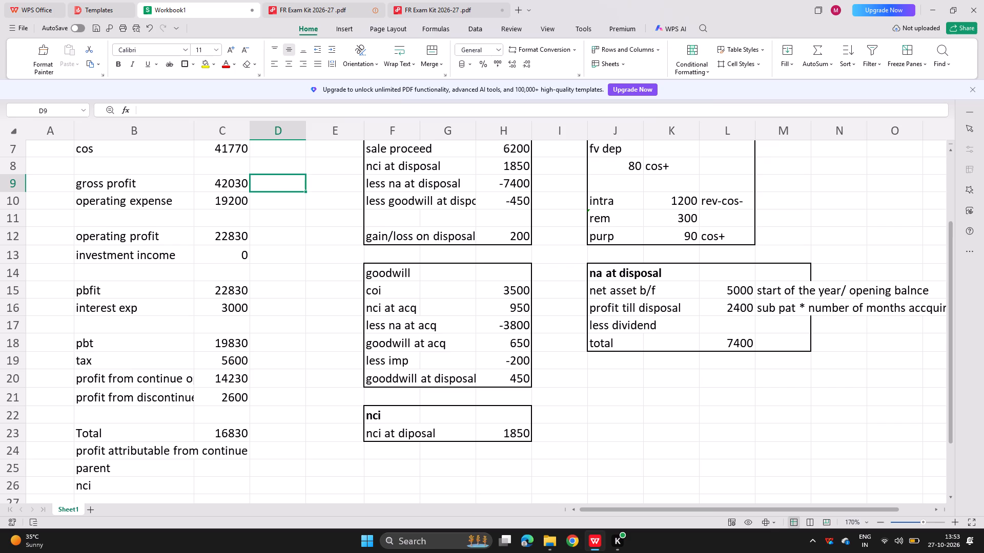
{"action": "left_click", "coordinate": [236, 375]}
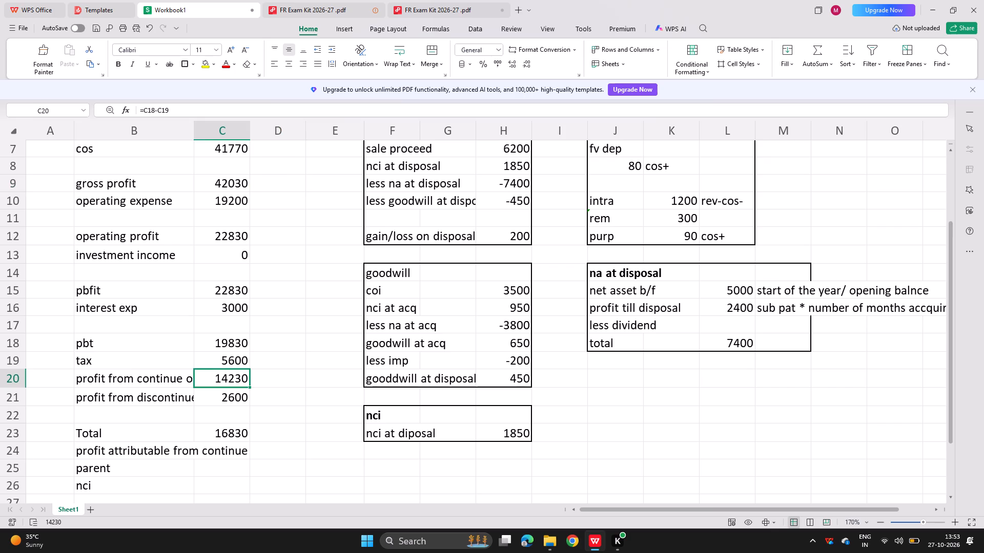
{"action": "left_click", "coordinate": [256, 381]}
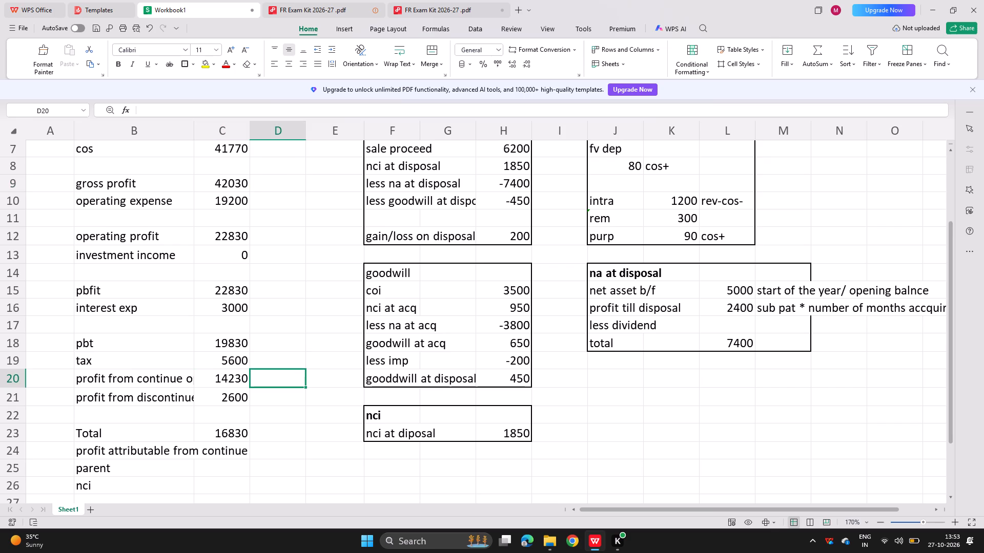
{"action": "scroll", "coordinate": [235, 354], "scroll_direction": "up", "scroll_amount": 3}
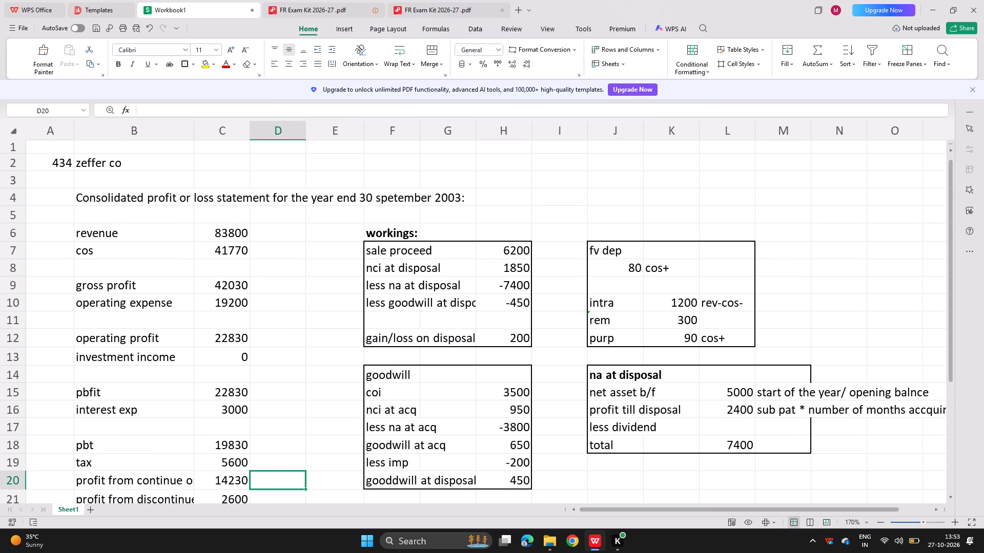
{"action": "scroll", "coordinate": [235, 354], "scroll_direction": "up", "scroll_amount": 2}
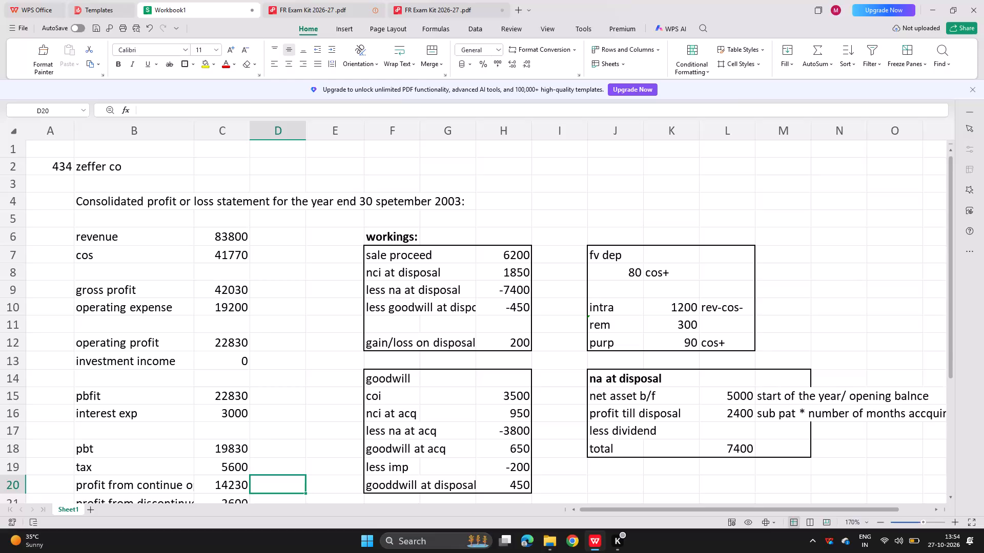
{"action": "left_click", "coordinate": [233, 252]}
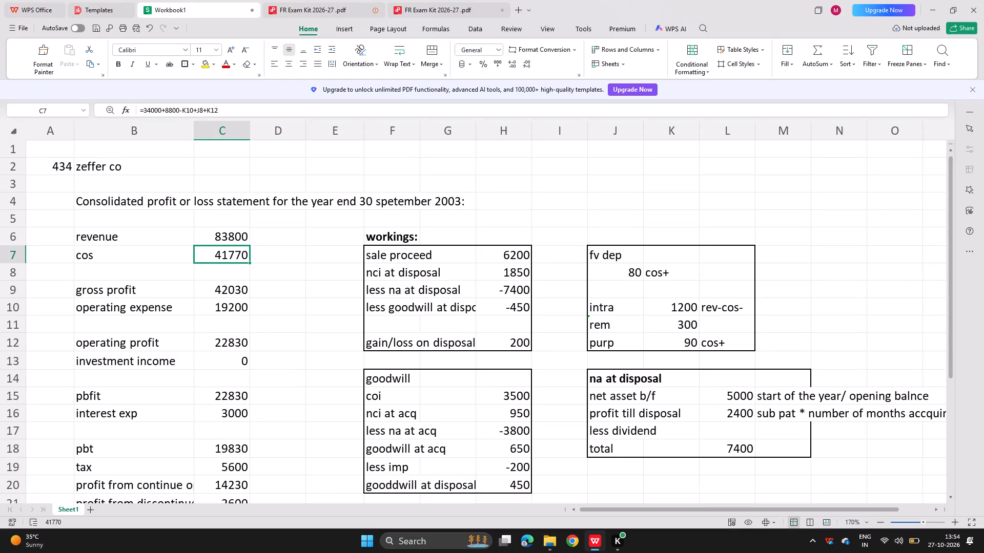
Narrow the empty columns D and E between the statement and the workings.
{"action": "scroll", "coordinate": [229, 321], "scroll_direction": "down", "scroll_amount": 2}
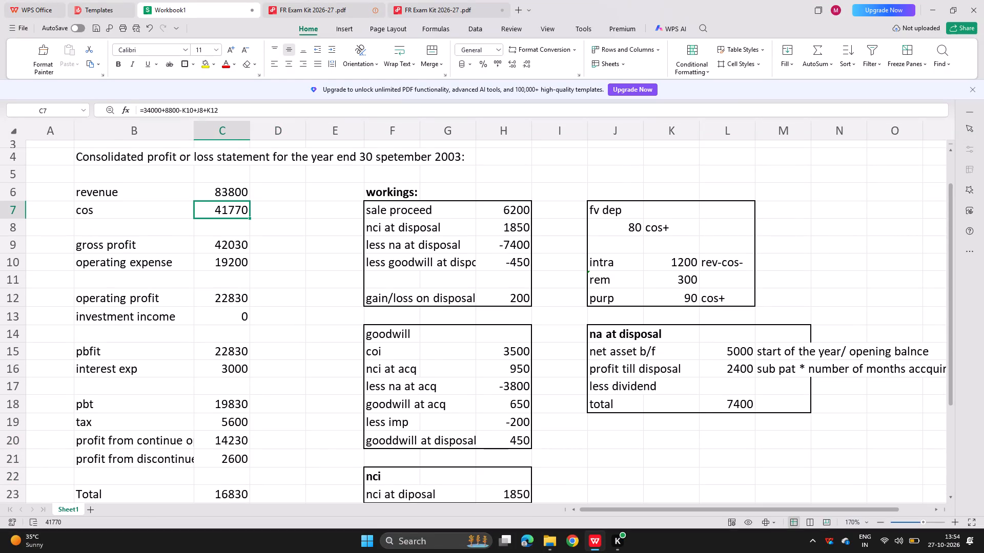
{"action": "left_click_drag", "start_coordinate": [364, 131], "coordinate": [322, 141]}
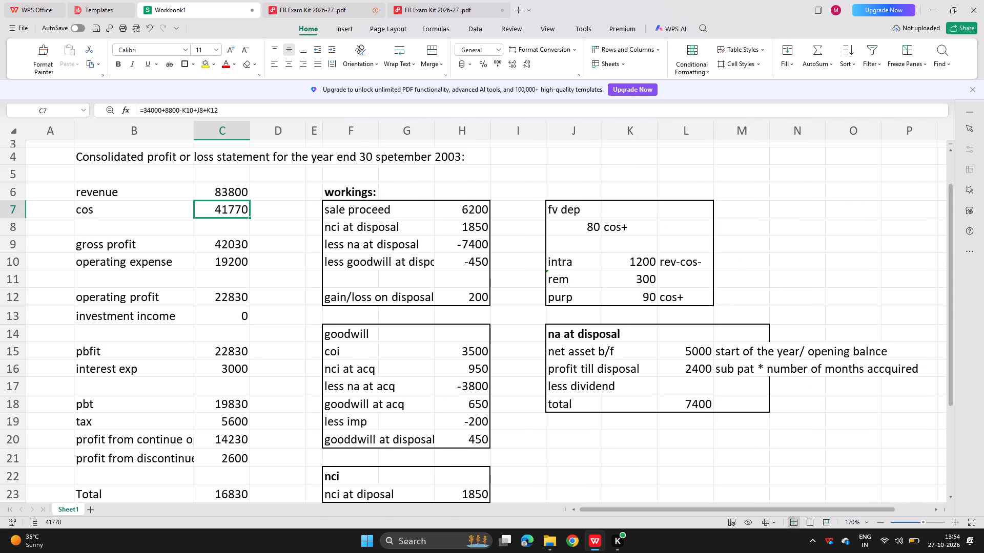
{"action": "left_click_drag", "start_coordinate": [305, 132], "coordinate": [296, 134]}
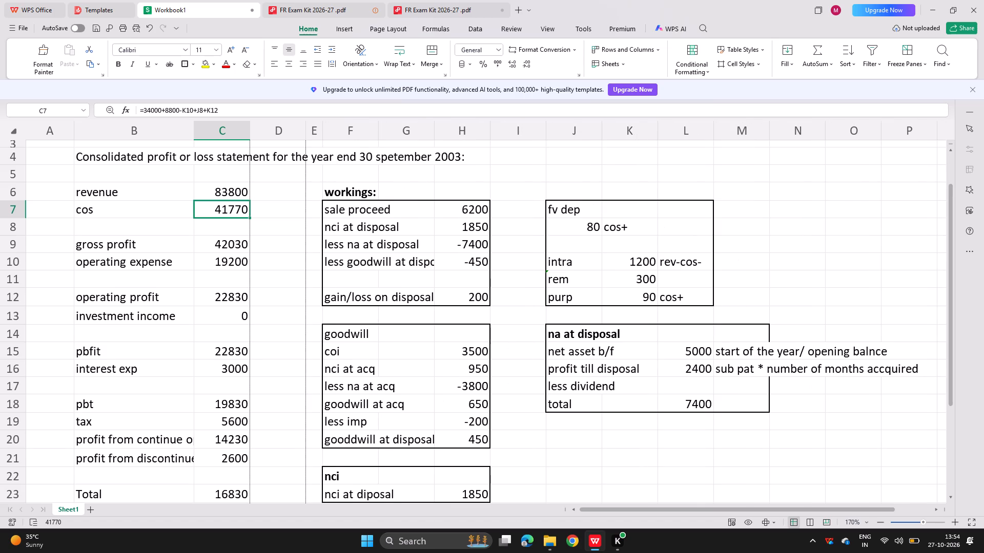
{"action": "left_click_drag", "start_coordinate": [296, 134], "coordinate": [282, 138]}
Start a working below na at disposal with nci in J20 and sub pat in J21, after glancing at the question PDF.
{"action": "scroll", "coordinate": [224, 348], "scroll_direction": "down", "scroll_amount": 1}
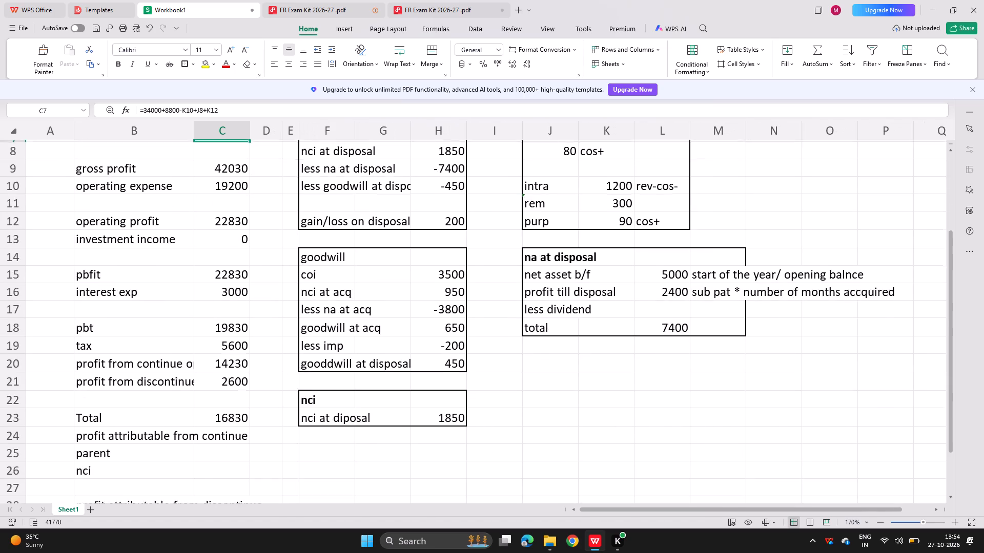
{"action": "scroll", "coordinate": [224, 348], "scroll_direction": "down", "scroll_amount": 2}
{"action": "scroll", "coordinate": [224, 348], "scroll_direction": "up", "scroll_amount": 1}
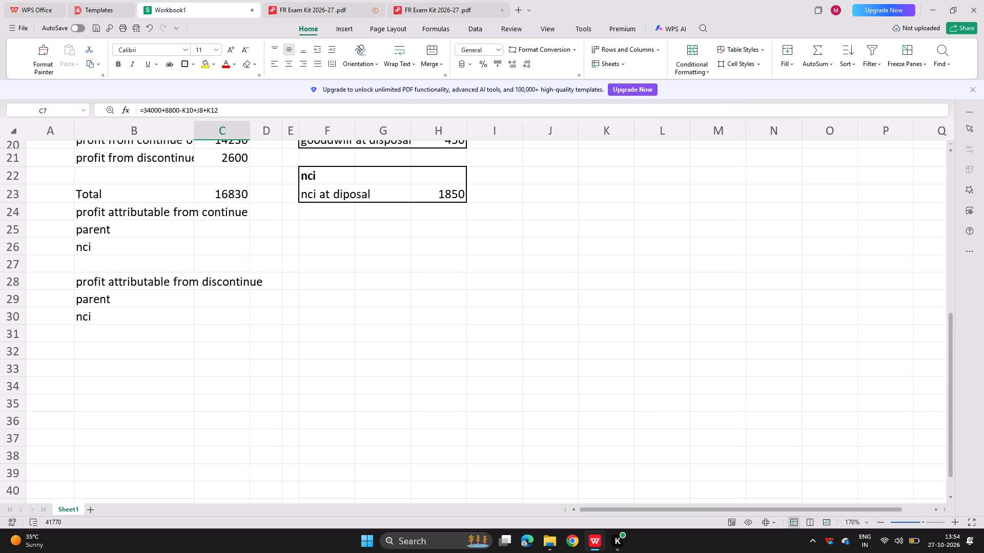
{"action": "left_click", "coordinate": [319, 16]}
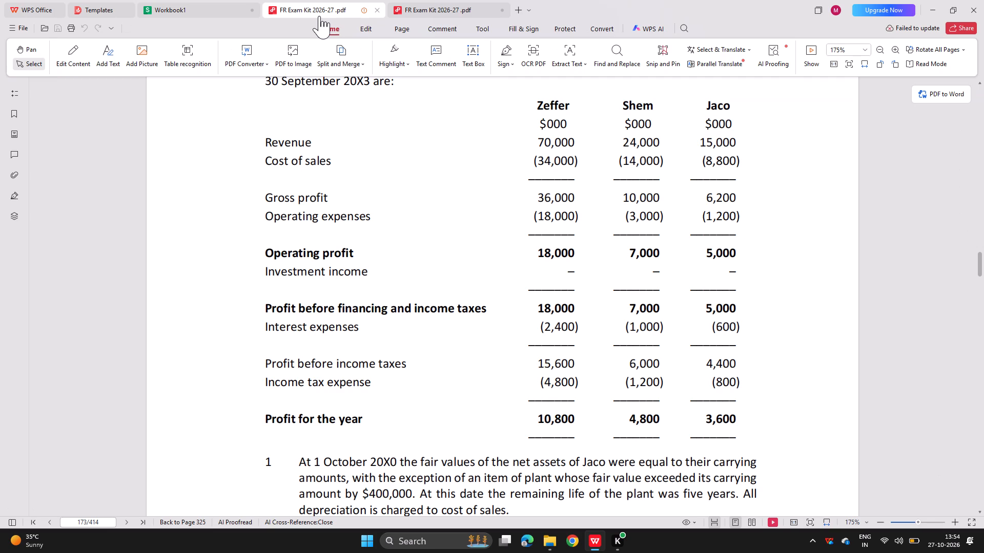
{"action": "left_click", "coordinate": [199, 9]}
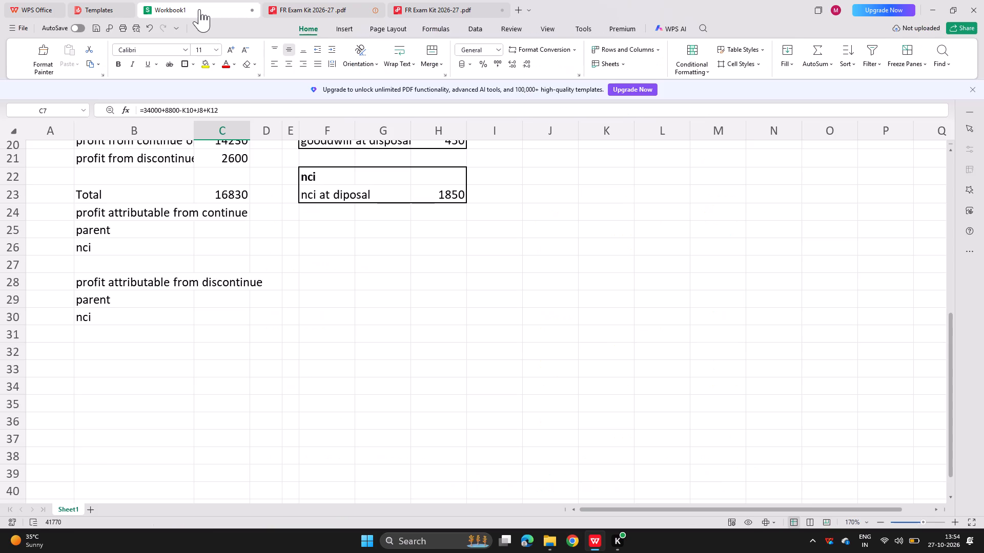
{"action": "scroll", "coordinate": [346, 253], "scroll_direction": "up", "scroll_amount": 2}
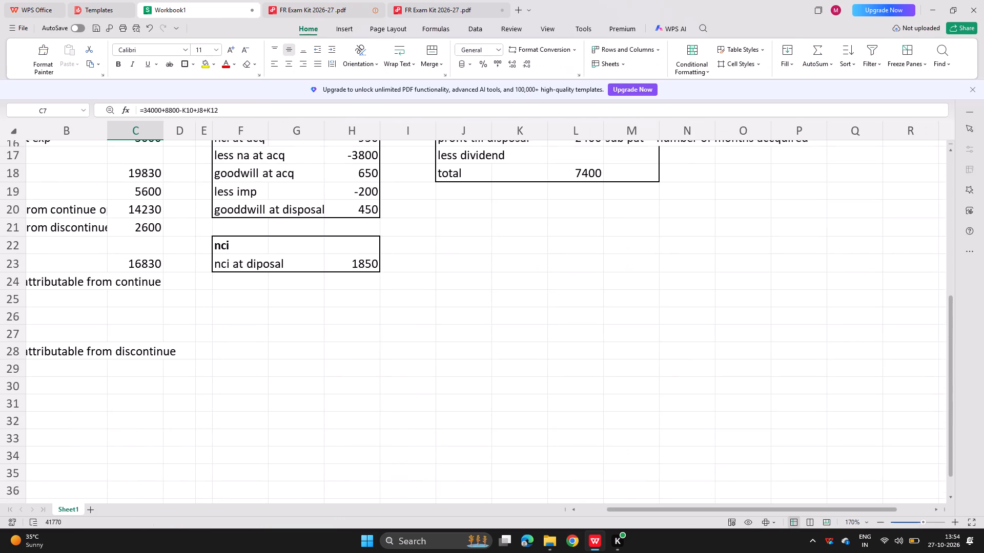
{"action": "left_click", "coordinate": [461, 213]}
{"action": "type", "text": "nci"}
{"action": "key", "text": "Return"}
{"action": "type", "text": "sub s"}
{"action": "key", "text": "BackSpace"}
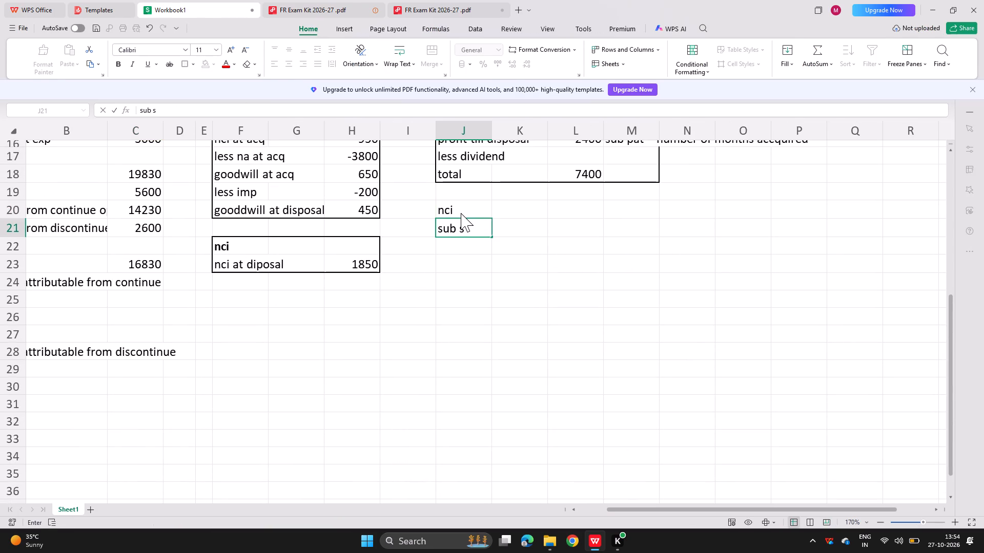
{"action": "type", "text": "pat"}
{"action": "key", "text": "Return"}
Add the deduction labels less fv dep in J22 and less purp (s-p) in J23 to the nci working.
{"action": "type", "text": "less fv dep"}
{"action": "key", "text": "Return"}
{"action": "type", "text": ";es"}
{"action": "key", "text": "BackSpace"}
{"action": "key", "text": "BackSpace"}
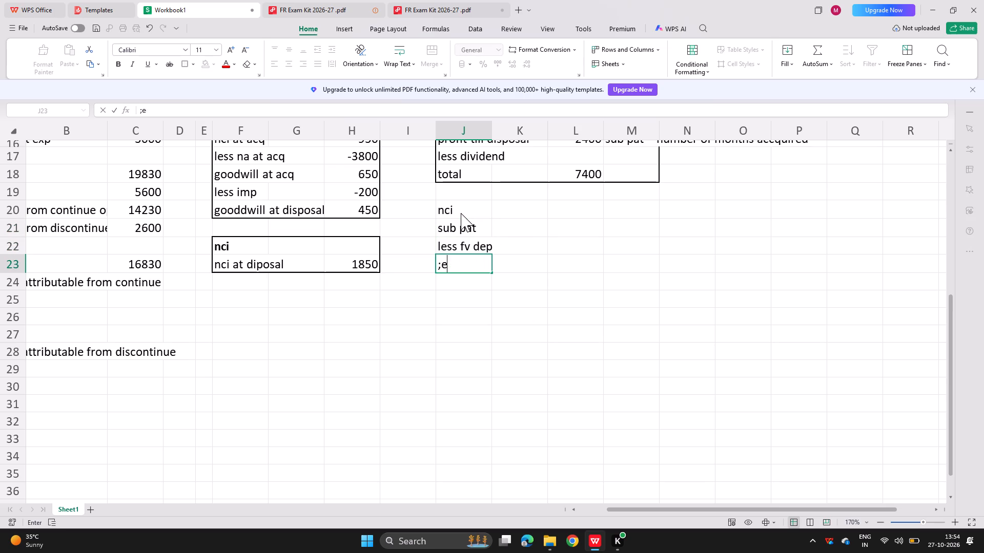
{"action": "key", "text": "BackSpace"}
{"action": "key", "text": "BackSpace"}
{"action": "type", "text": "less purp"}
{"action": "key", "text": "space"}
{"action": "type", "text": "(s"}
{"action": "type", "text": "-p)"}
{"action": "key", "text": "Return"}
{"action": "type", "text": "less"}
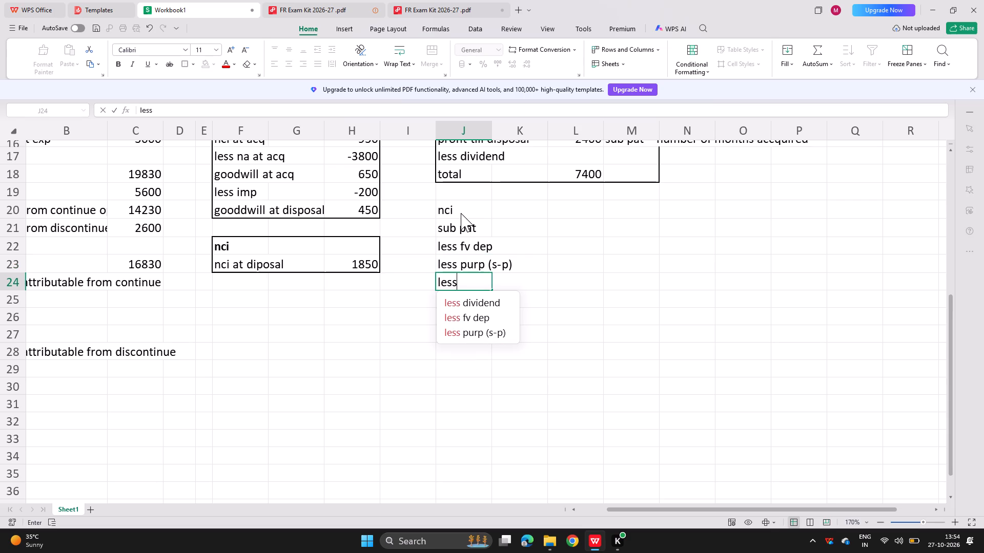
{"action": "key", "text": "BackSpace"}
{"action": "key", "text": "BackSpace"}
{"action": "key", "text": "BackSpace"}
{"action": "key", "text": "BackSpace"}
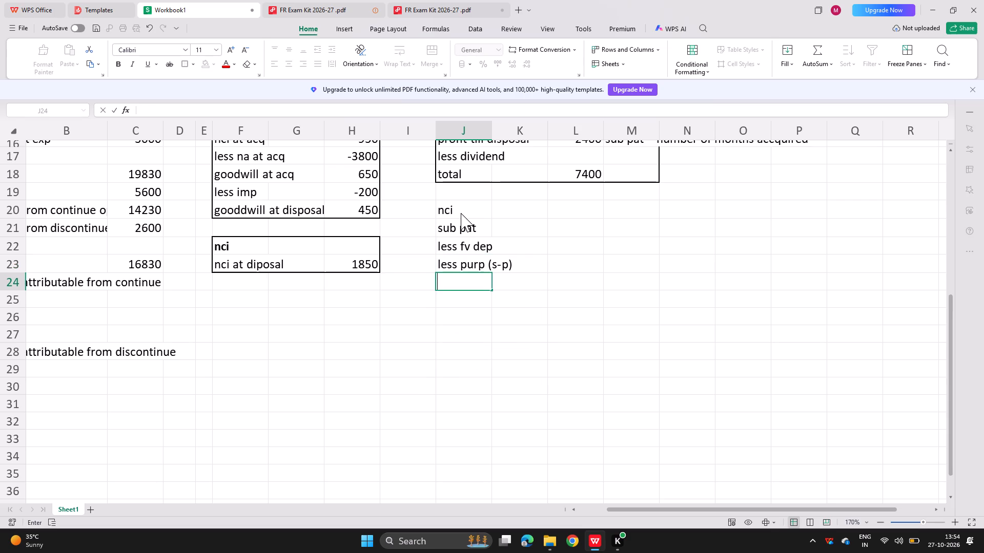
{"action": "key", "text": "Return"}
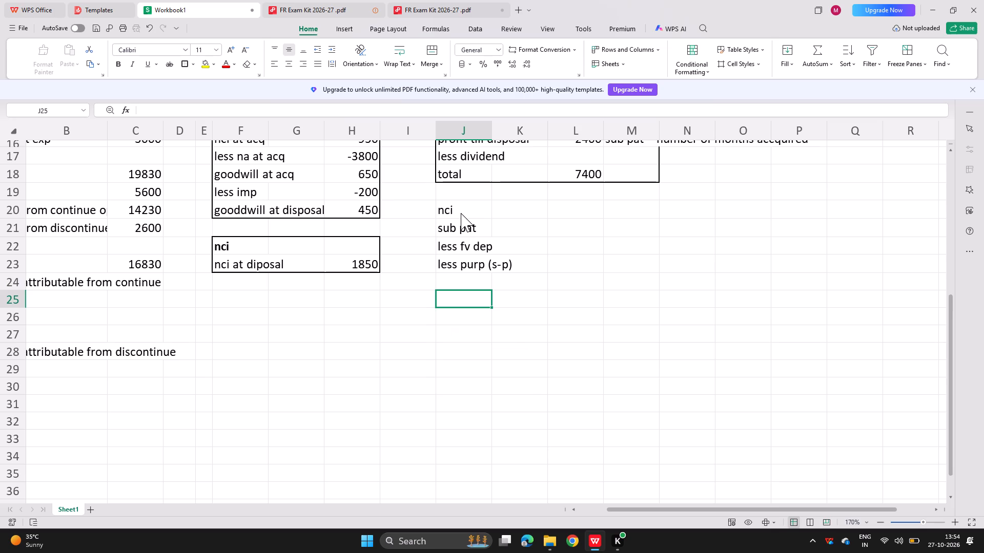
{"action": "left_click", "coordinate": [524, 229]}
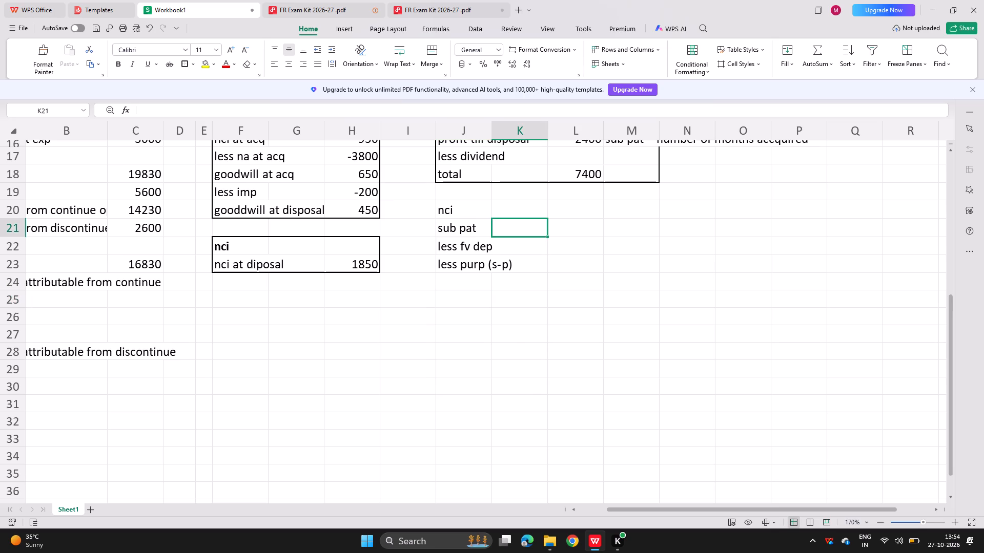
Complete the nci working's labels with adjusted profit in J24 and nci in J26.
{"action": "left_click", "coordinate": [449, 284]}
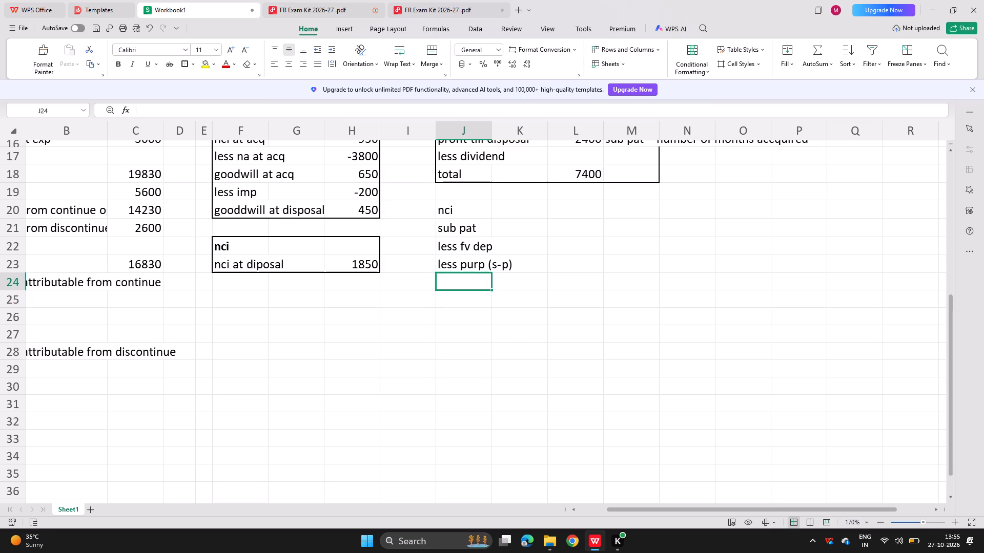
{"action": "type", "text": "adjusted proi"}
{"action": "key", "text": "BackSpace"}
{"action": "type", "text": "fit"}
{"action": "key", "text": "Return"}
{"action": "key", "text": "Return"}
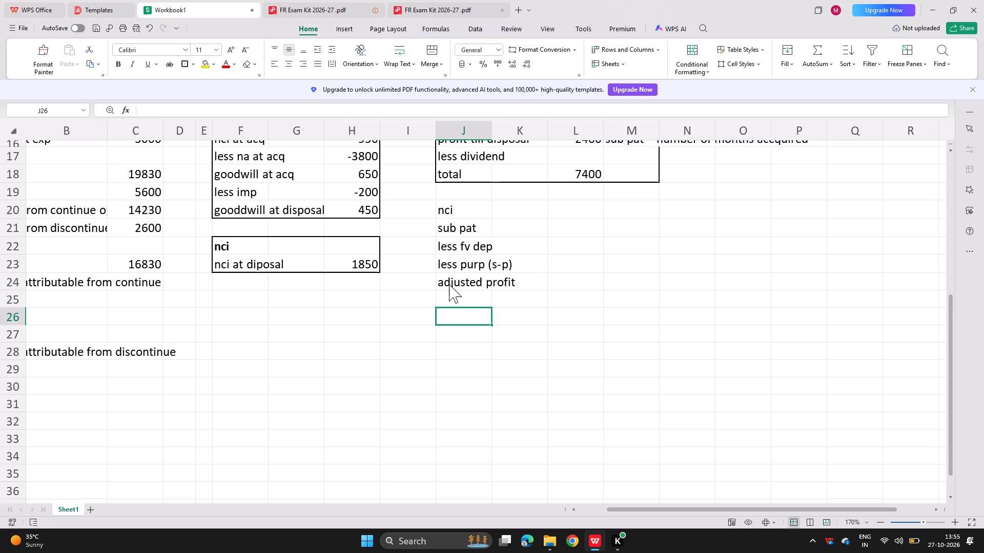
{"action": "type", "text": "nci"}
{"action": "key", "text": "Return"}
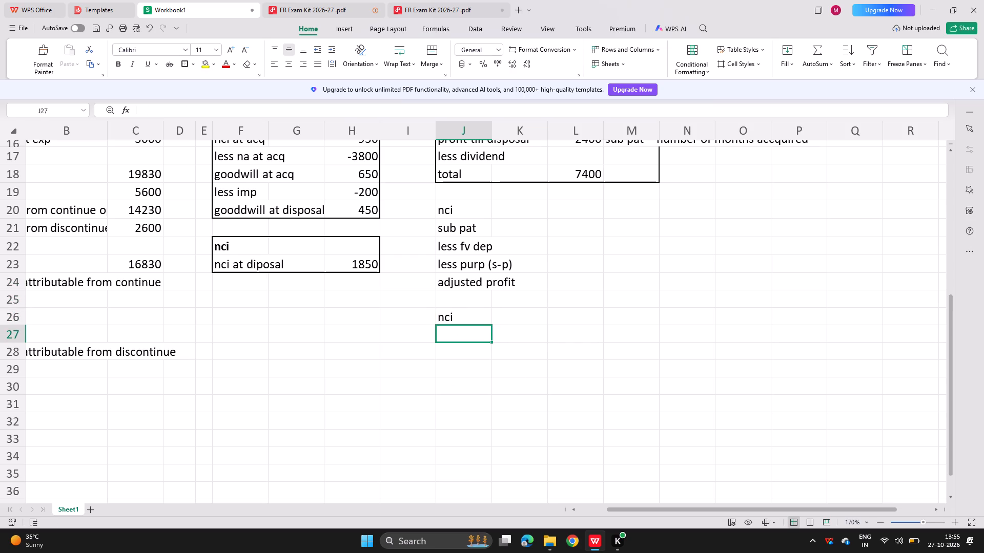
Extend the nci label in J26 to read nci attibutable to continue operation.
{"action": "double_click", "coordinate": [480, 316]}
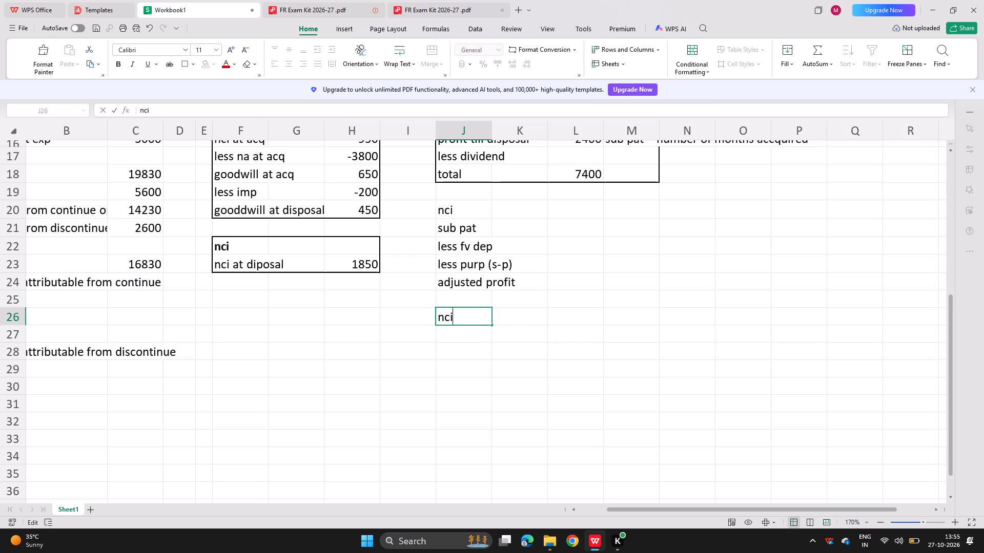
{"action": "key", "text": "space"}
{"action": "type", "text": "attibutable to cintinue"}
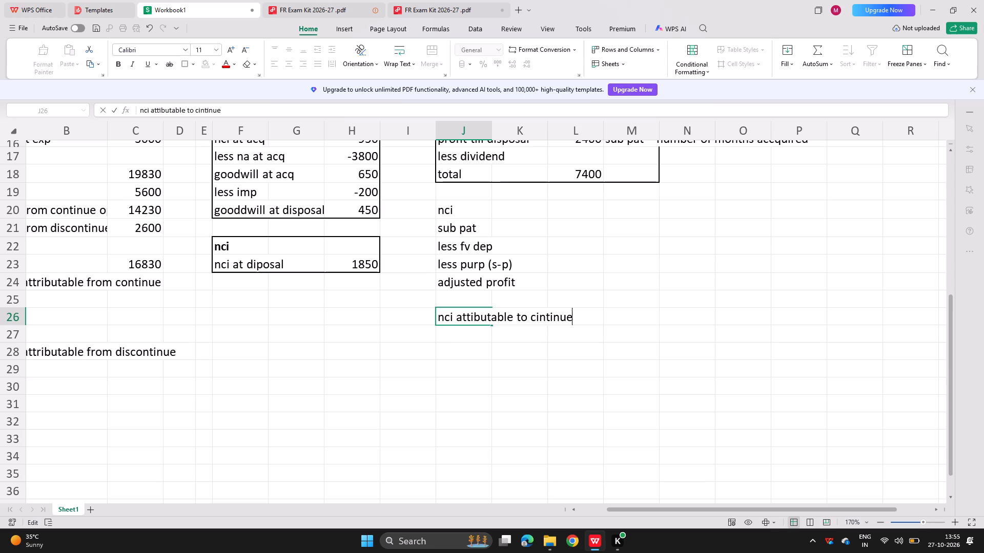
{"action": "key", "text": "BackSpace"}
{"action": "key", "text": "BackSpace"}
{"action": "key", "text": "BackSpace"}
{"action": "key", "text": "BackSpace"}
{"action": "key", "text": "BackSpace"}
{"action": "key", "text": "BackSpace"}
{"action": "key", "text": "BackSpace"}
{"action": "type", "text": "ontinue operation"}
{"action": "key", "text": "Return"}
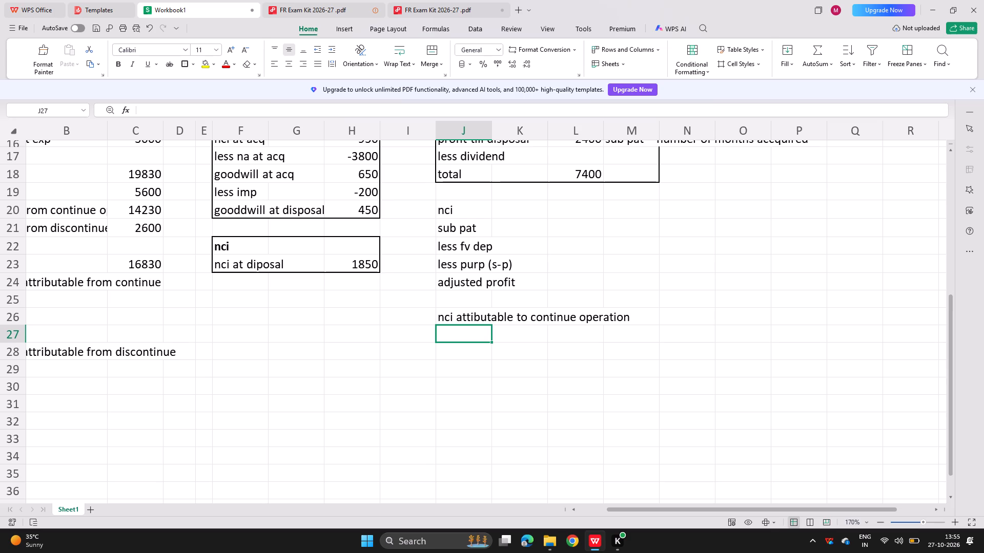
Enter 3600 as the sub pat amount in K21 of the nci working.
{"action": "left_click", "coordinate": [531, 230]}
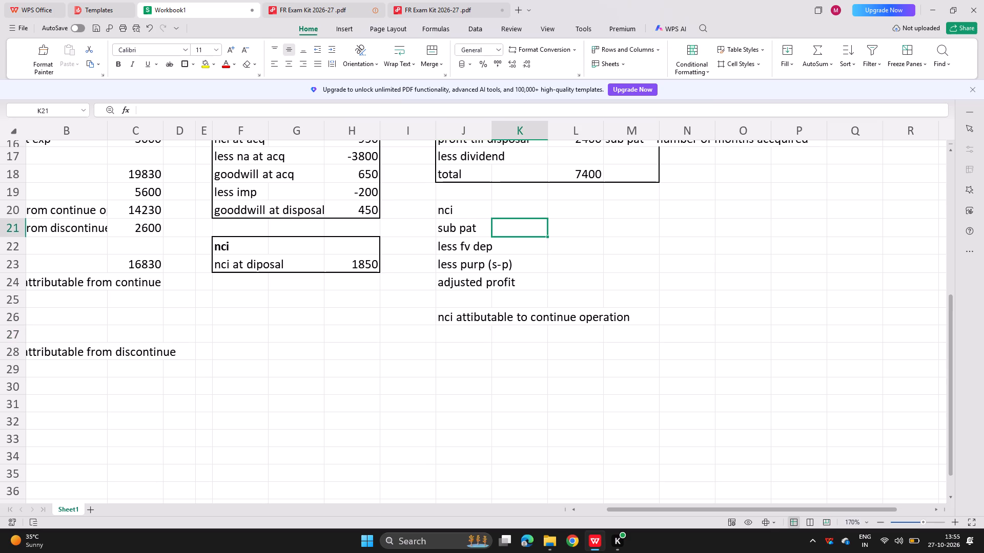
{"action": "type", "text": "3600"}
{"action": "key", "text": "Return"}
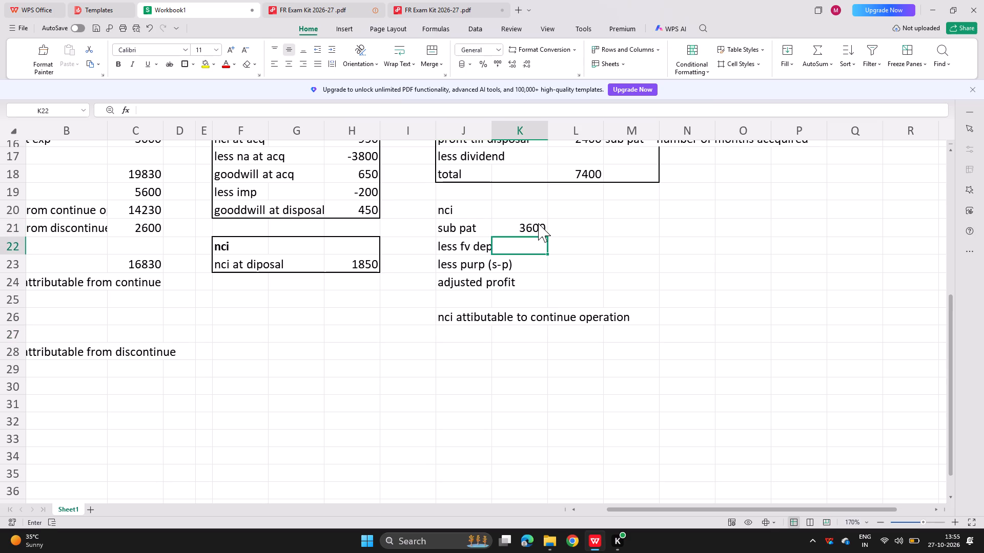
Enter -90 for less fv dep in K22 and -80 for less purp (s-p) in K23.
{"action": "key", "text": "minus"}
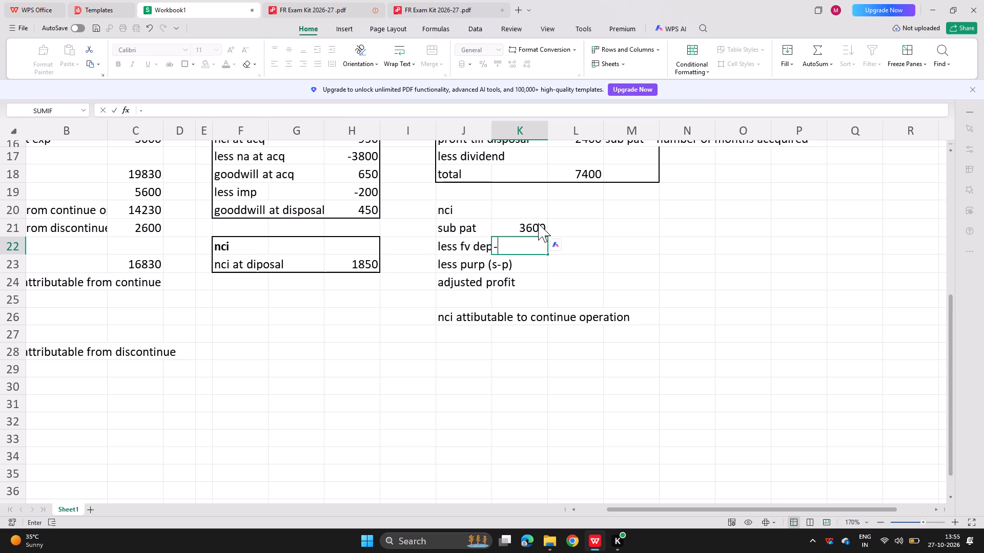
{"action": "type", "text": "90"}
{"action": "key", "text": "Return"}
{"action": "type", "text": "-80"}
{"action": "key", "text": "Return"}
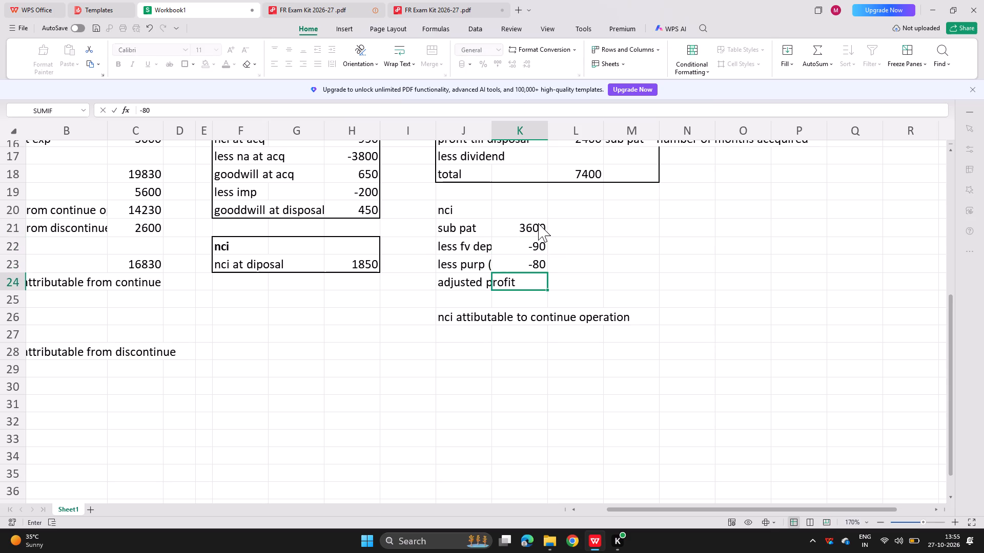
Calculate adjusted profit in K24 as the sum of K21:K23.
{"action": "key", "text": "equal"}
{"action": "type", "text": "sum("}
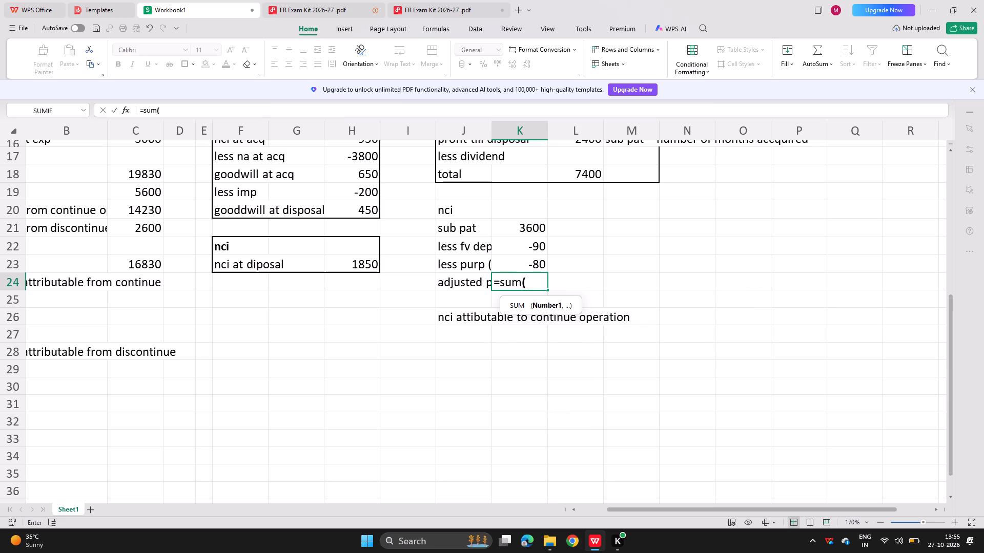
{"action": "left_click_drag", "start_coordinate": [508, 264], "coordinate": [509, 236]}
{"action": "key", "text": "Return"}
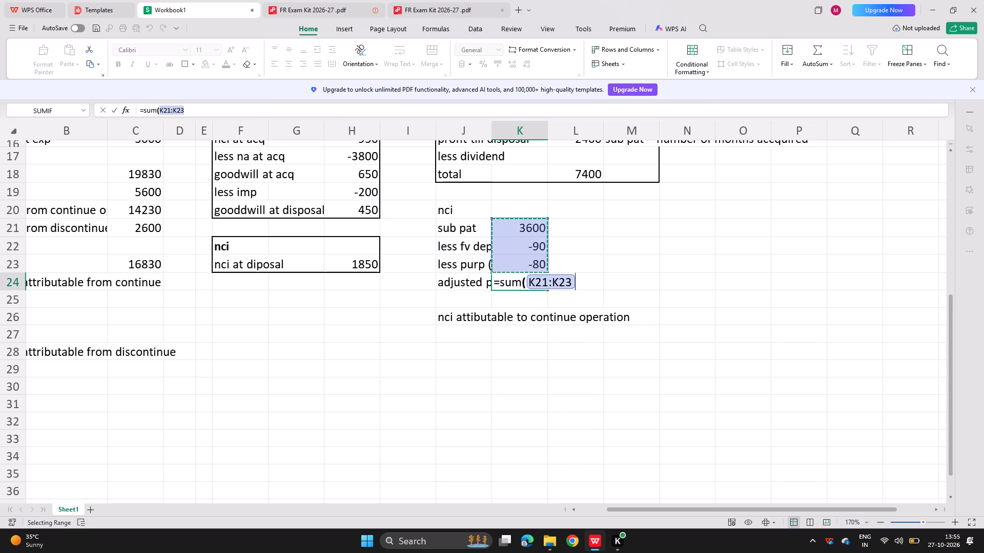
Calculate the continuing operations' nci in K26 as K24*0.20, checking the Jaco shareholding in the question PDF.
{"action": "key", "text": "Return"}
{"action": "key", "text": "equal"}
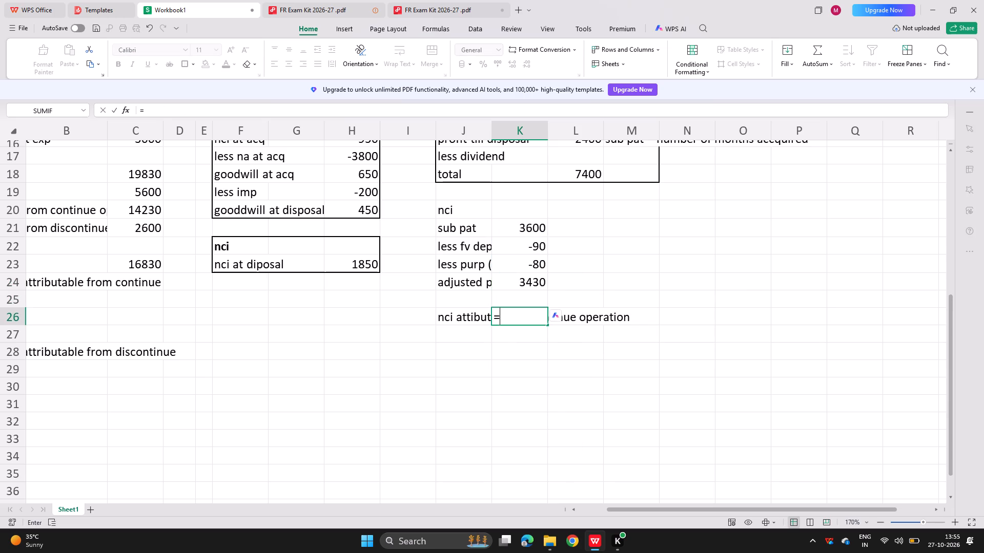
{"action": "key", "text": "Up"}
{"action": "key", "text": "Up"}
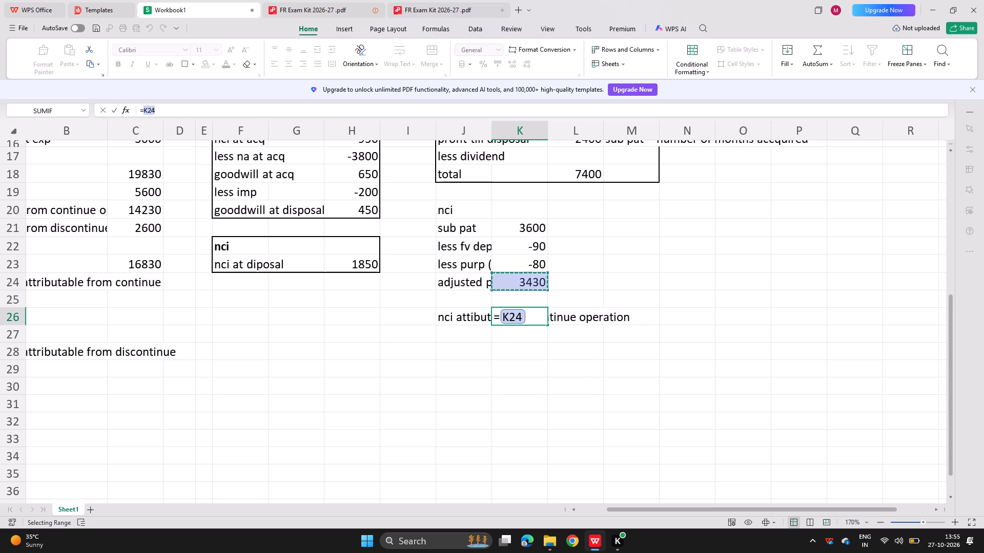
{"action": "key", "text": "asterisk"}
{"action": "left_click", "coordinate": [310, 0]}
{"action": "scroll", "coordinate": [353, 198], "scroll_direction": "up", "scroll_amount": 1}
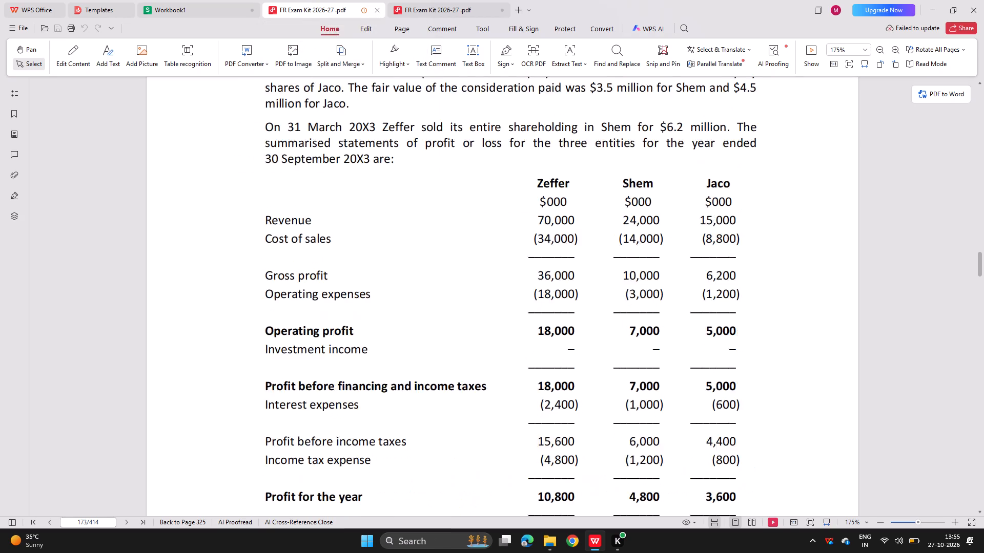
{"action": "scroll", "coordinate": [353, 198], "scroll_direction": "up", "scroll_amount": 1}
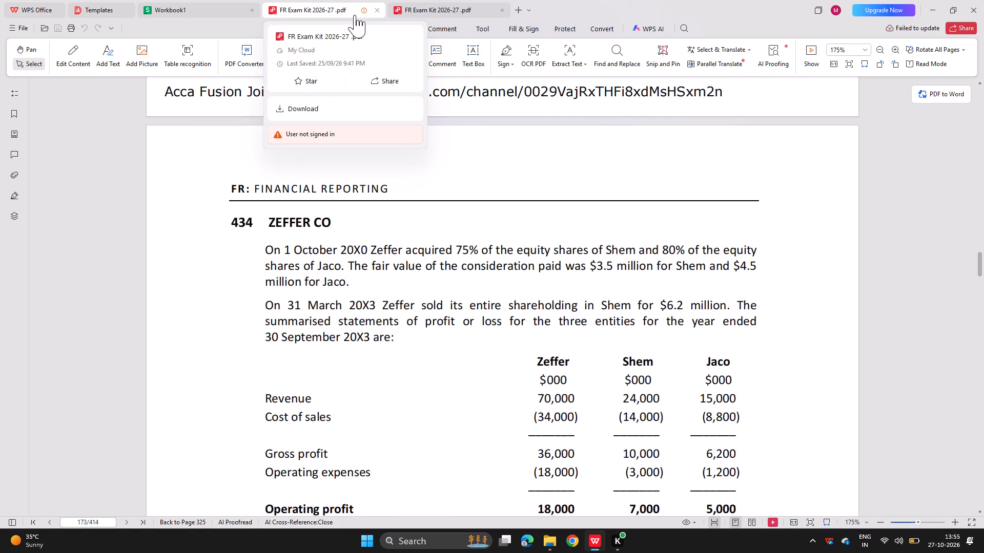
{"action": "left_click", "coordinate": [208, 10]}
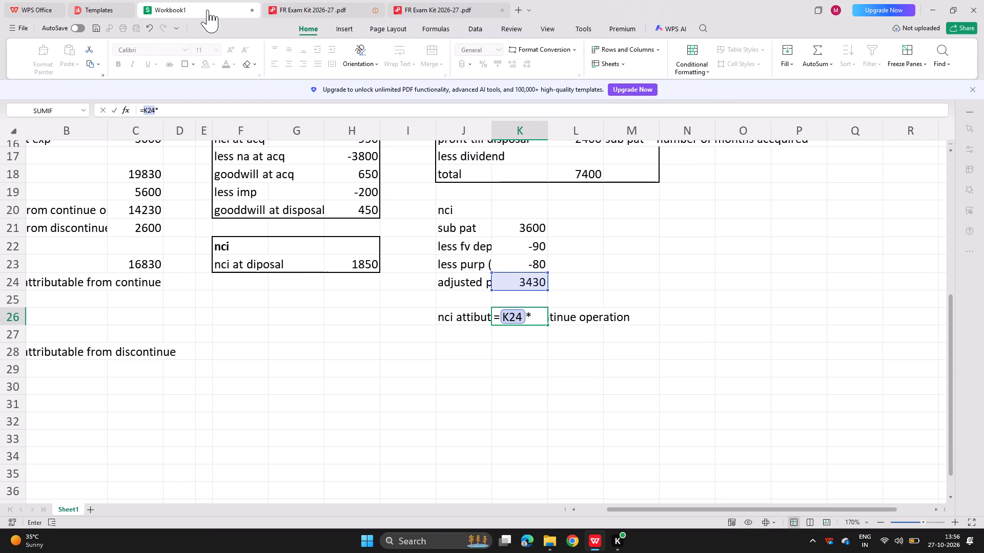
{"action": "type", "text": "0.20"}
{"action": "key", "text": "Return"}
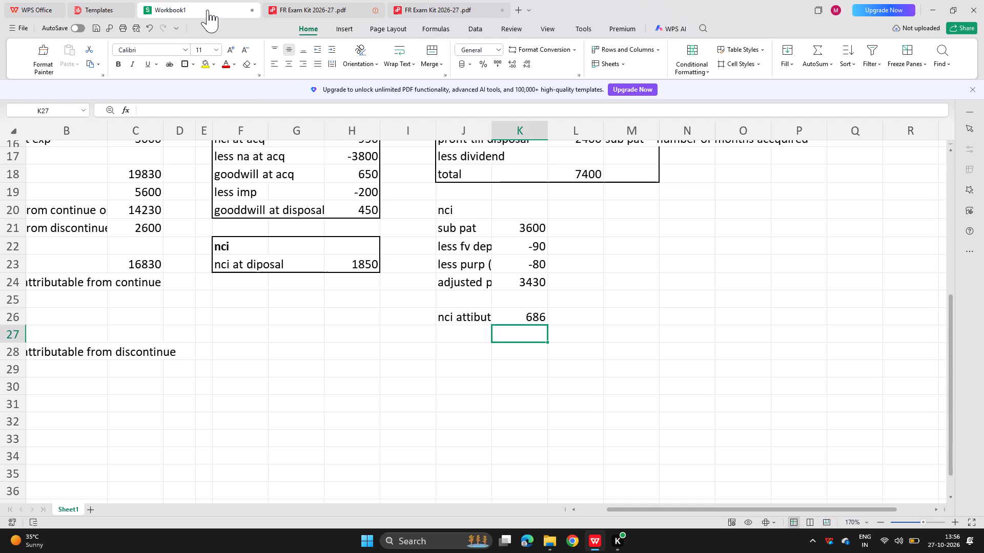
Replace the less fv dep amount in K22 with a link to the fv dep working's figure in J8.
{"action": "double_click", "coordinate": [517, 242]}
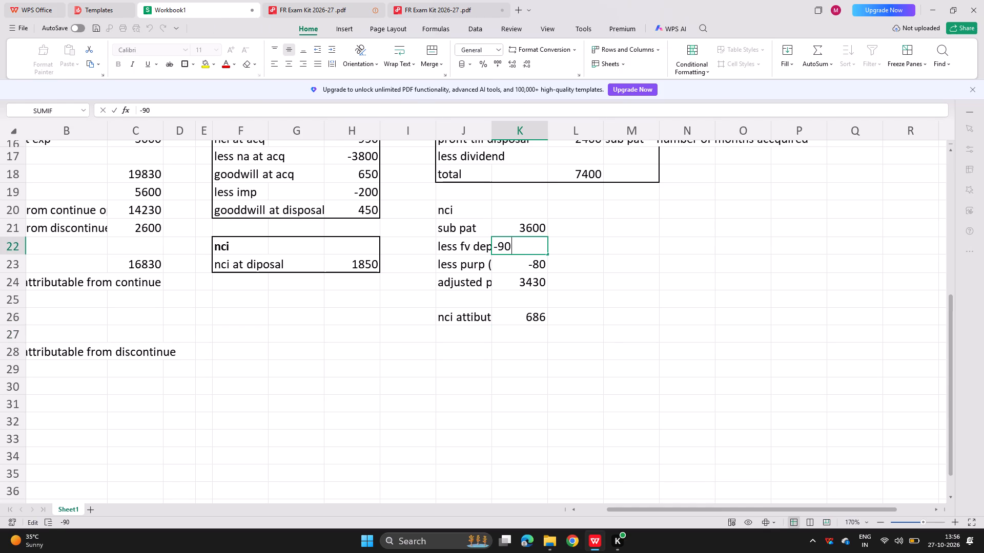
{"action": "key", "text": "BackSpace"}
{"action": "key", "text": "BackSpace"}
{"action": "key", "text": "BackSpace"}
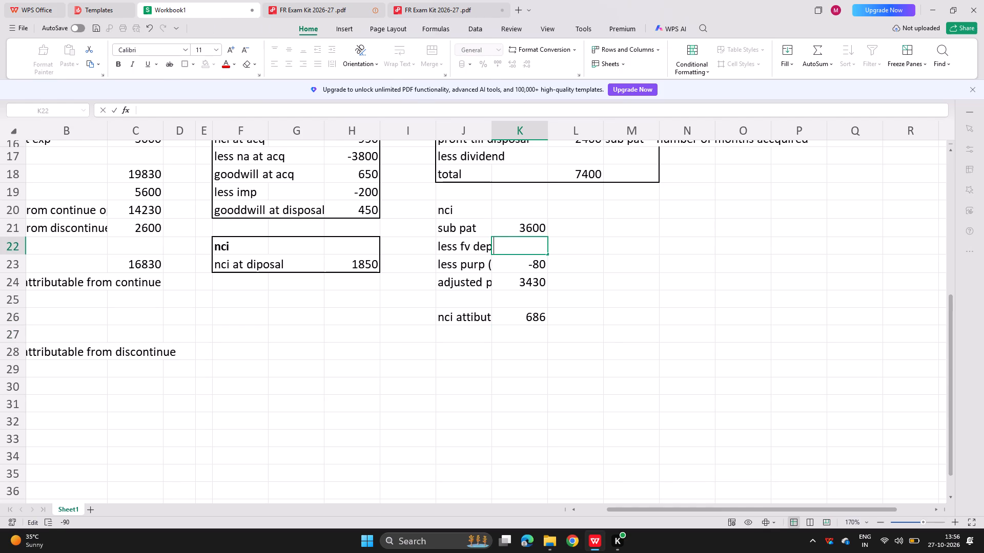
{"action": "key", "text": "equal"}
{"action": "key", "text": "Up"}
{"action": "key", "text": "Up"}
{"action": "key", "text": "Up"}
{"action": "key", "text": "Up"}
{"action": "key", "text": "Up"}
{"action": "key", "text": "Up"}
{"action": "key", "text": "Up"}
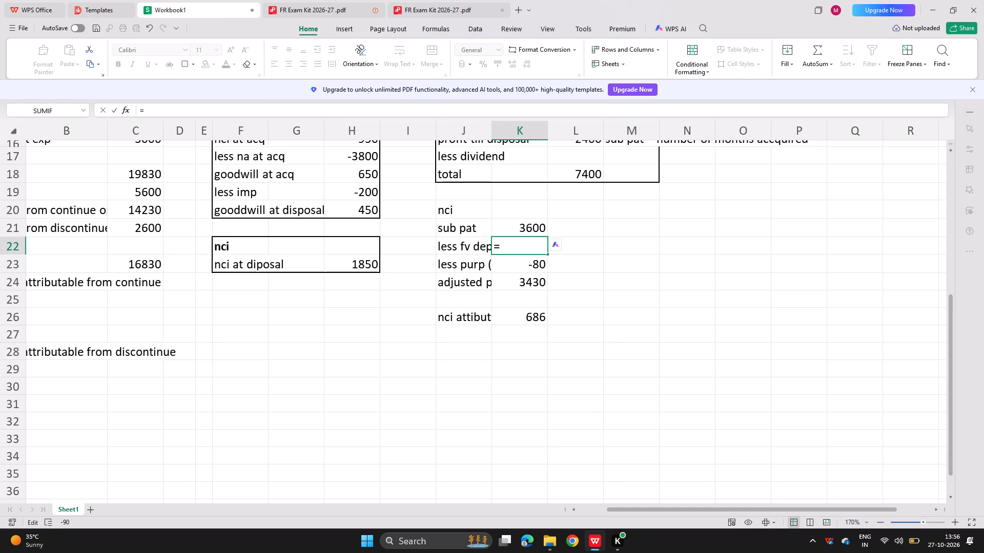
{"action": "key", "text": "Right"}
{"action": "key", "text": "Up"}
{"action": "key", "text": "Right"}
{"action": "left_click", "coordinate": [624, 235]}
{"action": "key", "text": "Up"}
{"action": "key", "text": "Up"}
{"action": "key", "text": "Up"}
{"action": "key", "text": "Up"}
{"action": "key", "text": "Up"}
{"action": "key", "text": "Up"}
{"action": "key", "text": "Up"}
{"action": "key", "text": "Up"}
{"action": "key", "text": "Up"}
{"action": "key", "text": "Up"}
{"action": "key", "text": "Up"}
{"action": "key", "text": "Up"}
{"action": "key", "text": "Up"}
{"action": "key", "text": "Up"}
{"action": "key", "text": "Up"}
{"action": "key", "text": "Up"}
{"action": "key", "text": "Up"}
{"action": "key", "text": "Up"}
{"action": "key", "text": "Up"}
{"action": "key", "text": "Up"}
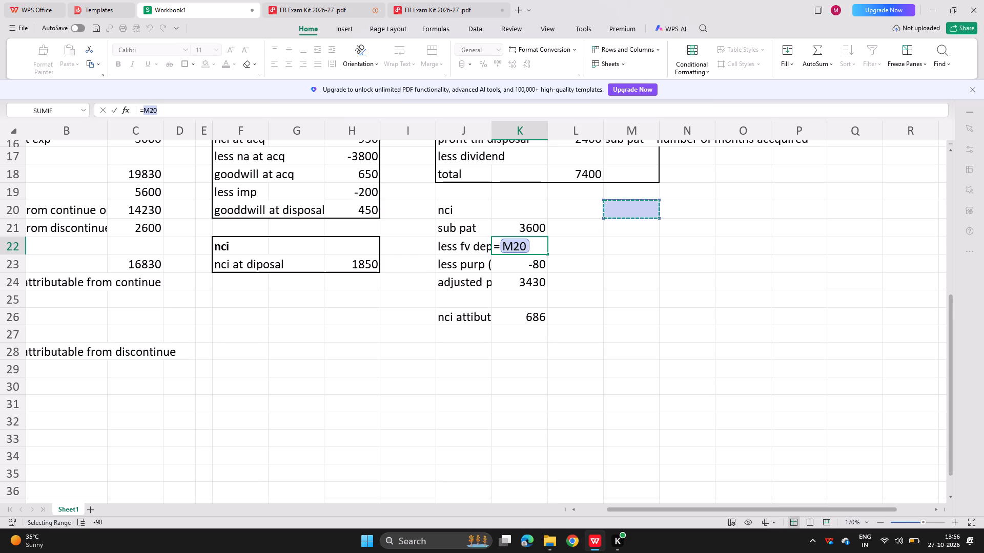
{"action": "key", "text": "Left"}
{"action": "key", "text": "Left"}
{"action": "key", "text": "Left"}
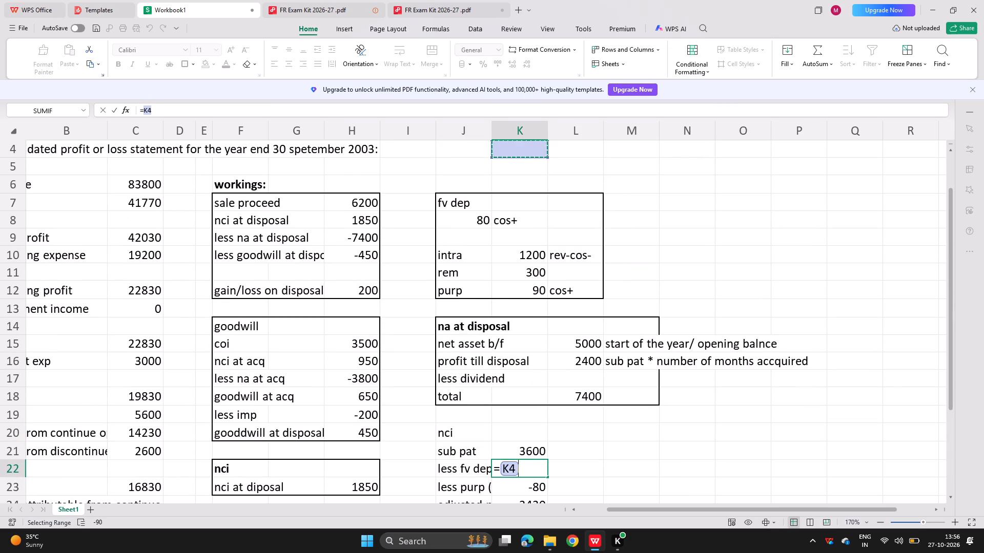
{"action": "key", "text": "Down"}
{"action": "key", "text": "Down"}
{"action": "key", "text": "Down"}
{"action": "key", "text": "Down"}
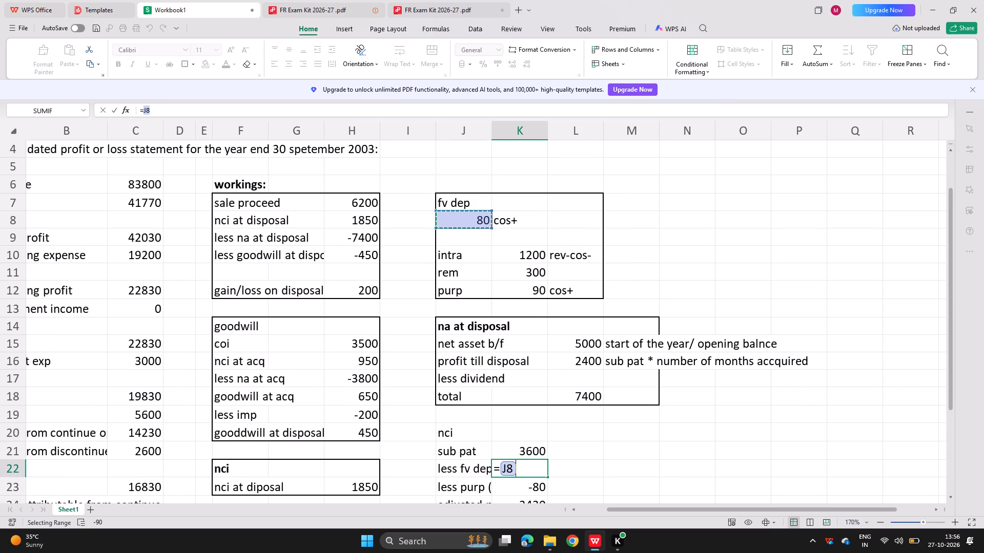
{"action": "key", "text": "Down"}
{"action": "key", "text": "Down"}
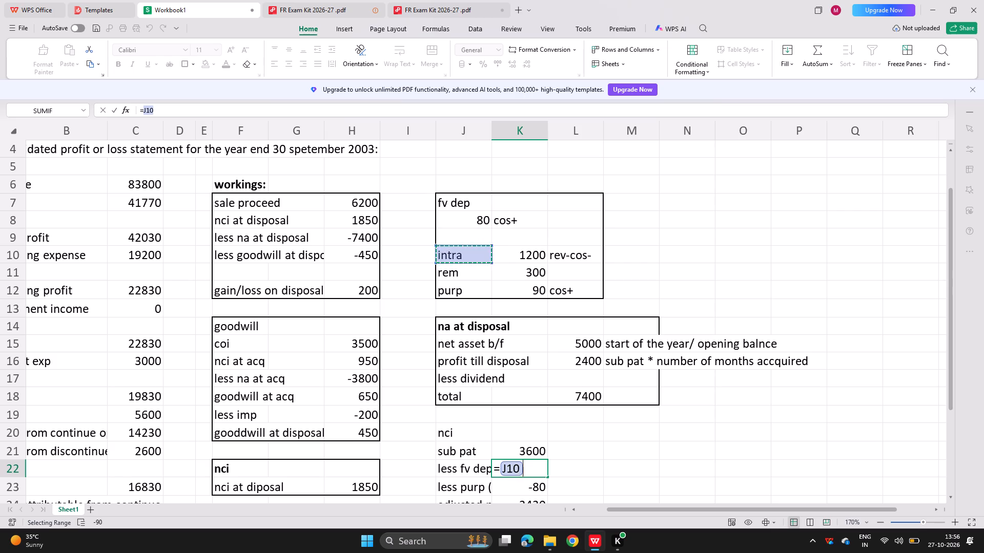
{"action": "key", "text": "Down"}
{"action": "key", "text": "Right"}
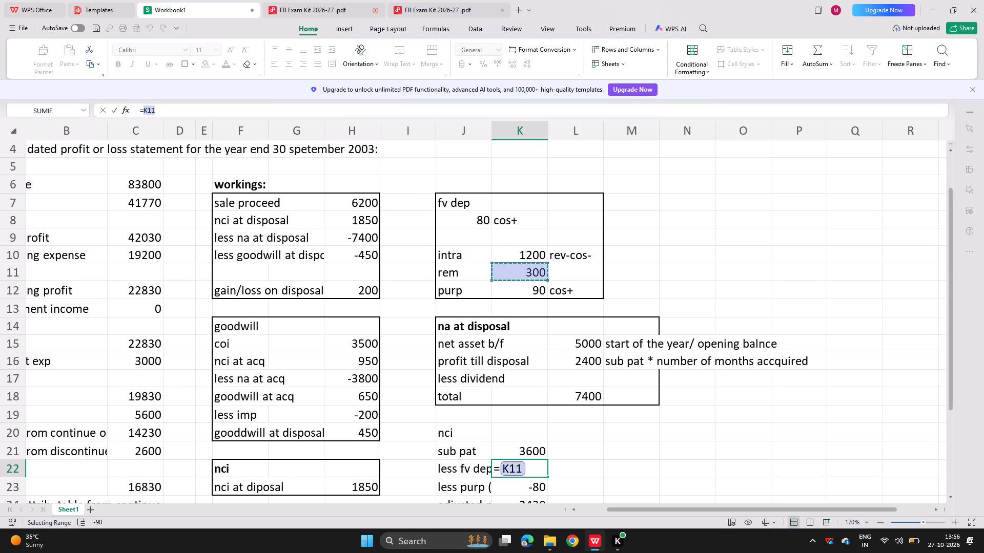
{"action": "key", "text": "Left"}
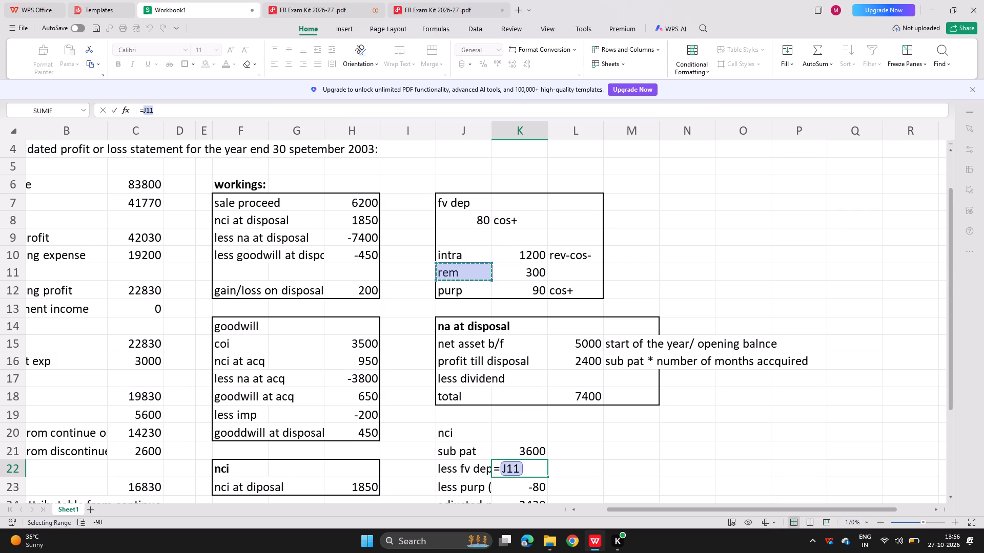
{"action": "key", "text": "Up"}
{"action": "key", "text": "Up"}
{"action": "key", "text": "Up"}
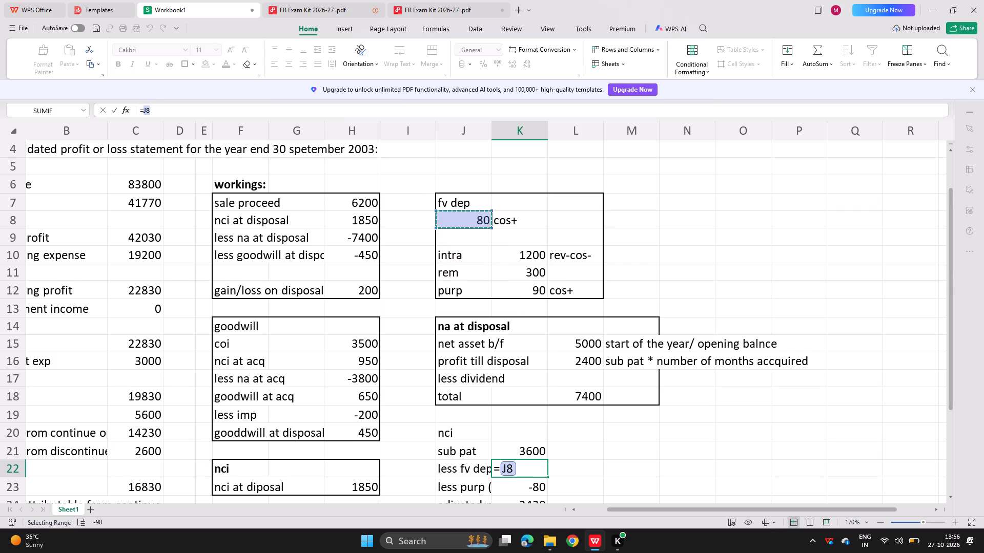
{"action": "key", "text": "Return"}
Replace the less purp amount in K23 with a link to the purp working's figure in K12.
{"action": "key", "text": "equal"}
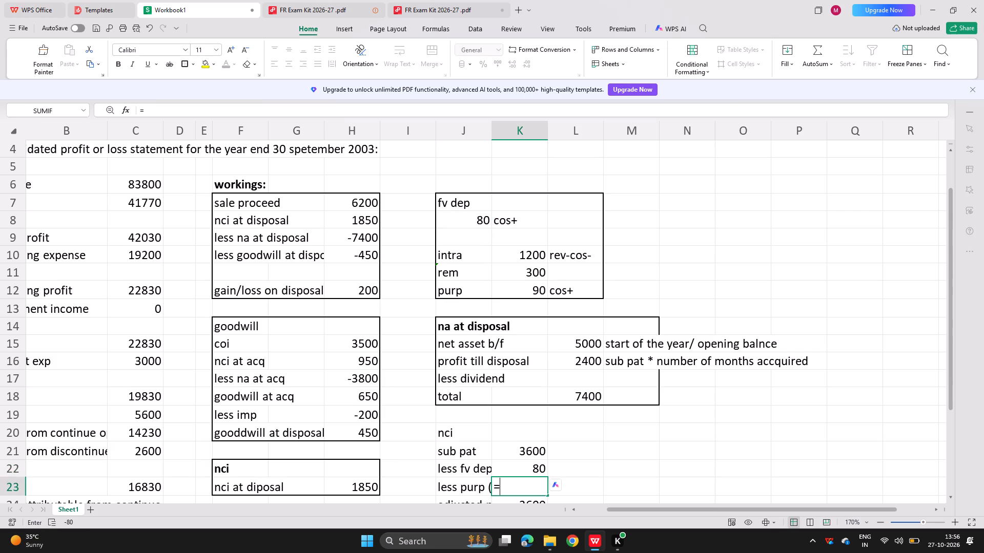
{"action": "key", "text": "Up"}
{"action": "key", "text": "Up"}
{"action": "key", "text": "Up"}
{"action": "key", "text": "Up"}
{"action": "key", "text": "Up"}
{"action": "key", "text": "Up"}
{"action": "key", "text": "Up"}
{"action": "key", "text": "Up"}
{"action": "key", "text": "Up"}
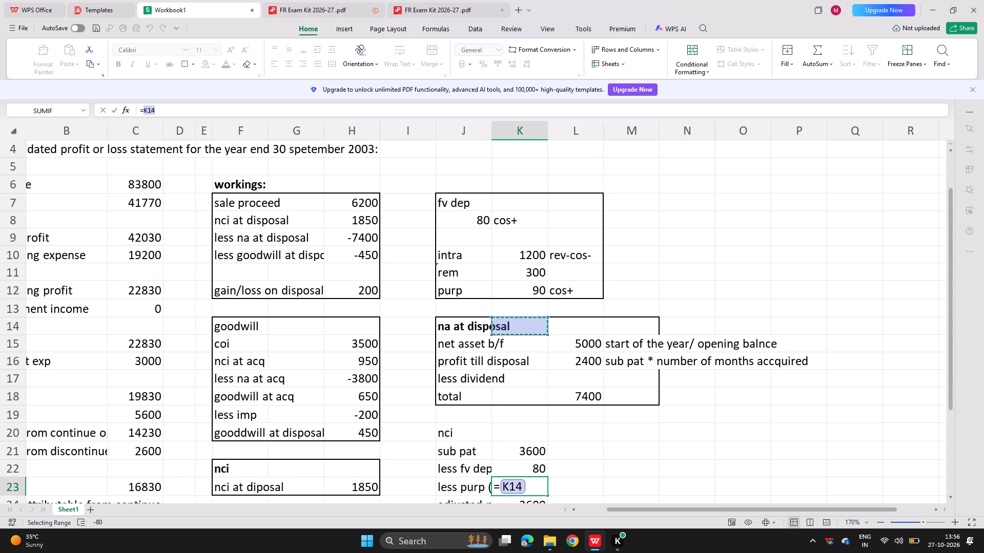
{"action": "key", "text": "Up"}
{"action": "key", "text": "Up"}
{"action": "key", "text": "Return"}
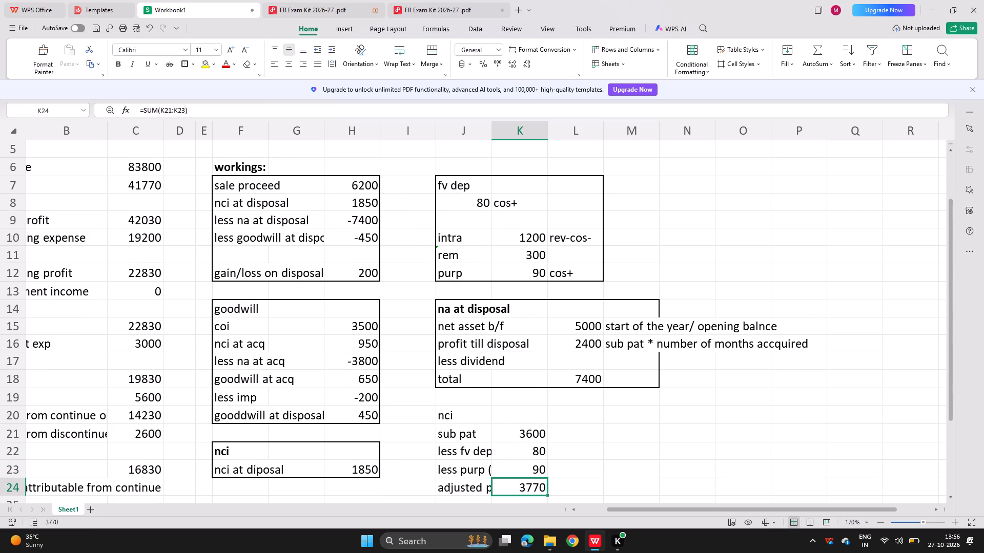
Turn both linked deductions negative, making K22 =-J8 and K23 =-K12.
{"action": "left_click", "coordinate": [515, 452]}
{"action": "left_click_drag", "start_coordinate": [515, 452], "coordinate": [485, 457]}
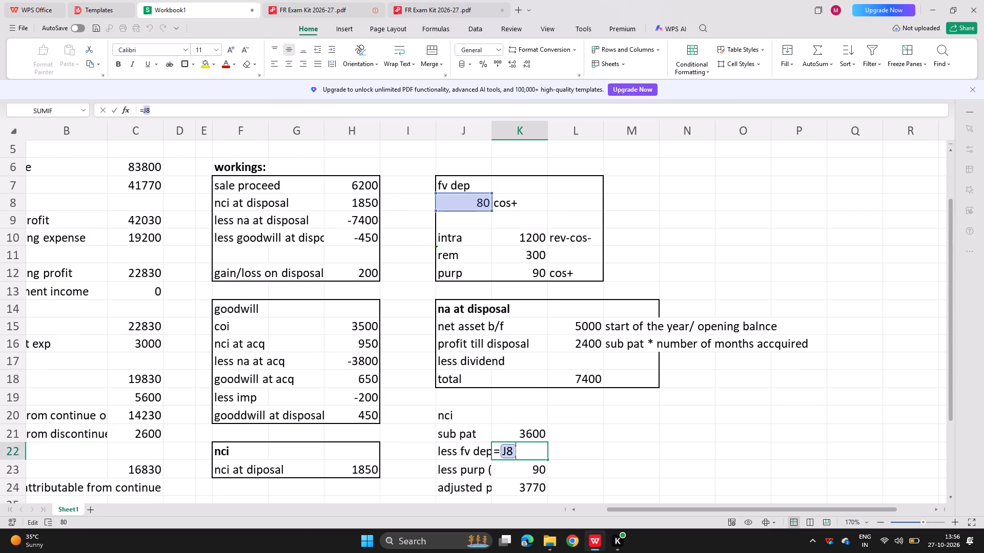
{"action": "left_click_drag", "start_coordinate": [485, 457], "coordinate": [501, 452]}
{"action": "left_click", "coordinate": [501, 452]}
{"action": "key", "text": "minus"}
{"action": "key", "text": "Return"}
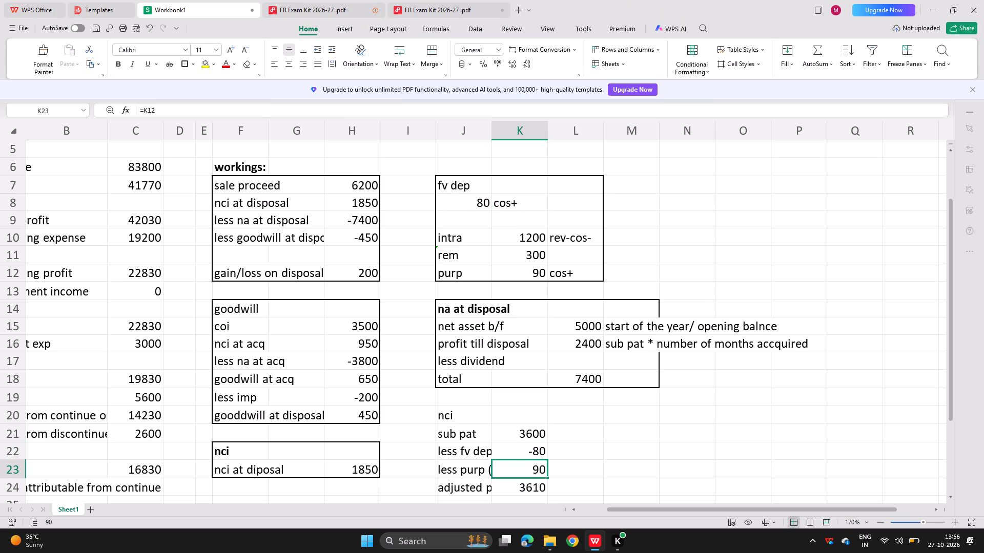
{"action": "key", "text": "F2"}
{"action": "key", "text": "Left"}
{"action": "key", "text": "Left"}
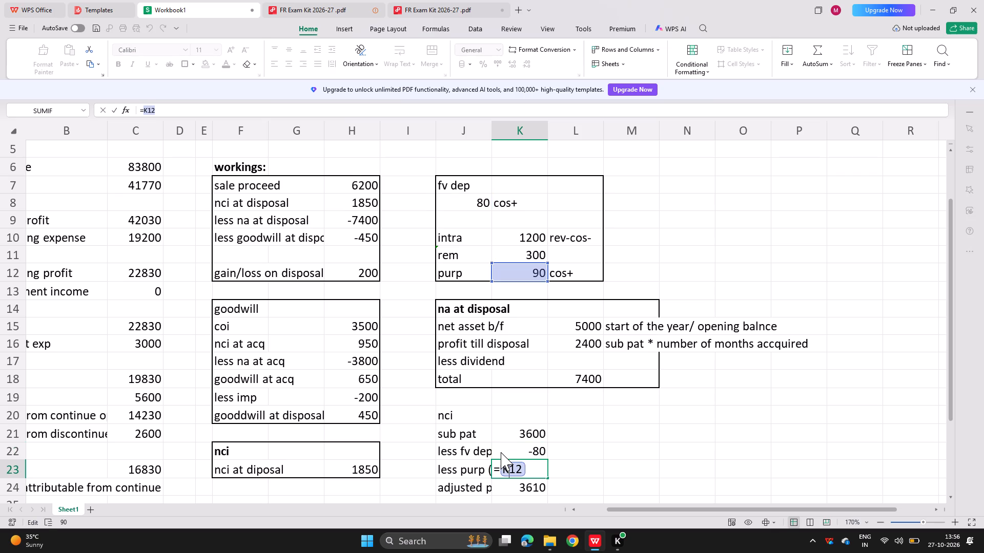
{"action": "key", "text": "Left"}
{"action": "key", "text": "minus"}
{"action": "key", "text": "Return"}
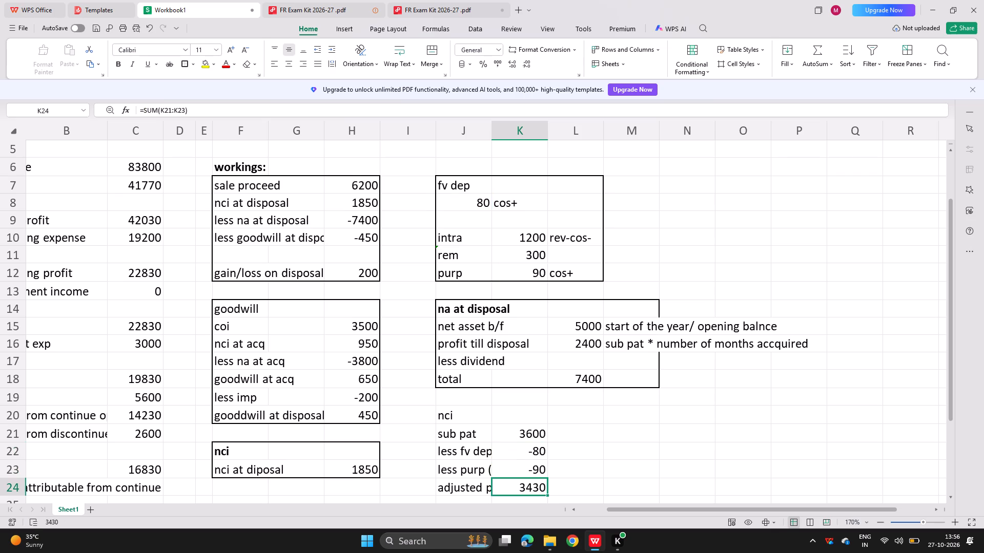
Link the continuing operations' nci share in C26 to the nci working's attributable figure in K26.
{"action": "scroll", "coordinate": [501, 452], "scroll_direction": "down", "scroll_amount": 2}
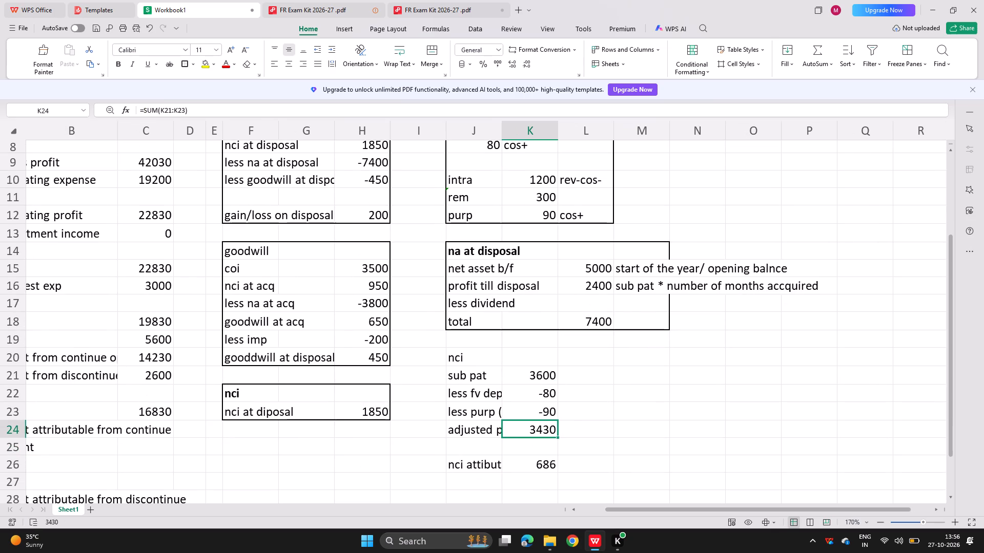
{"action": "scroll", "coordinate": [452, 441], "scroll_direction": "right", "scroll_amount": 5}
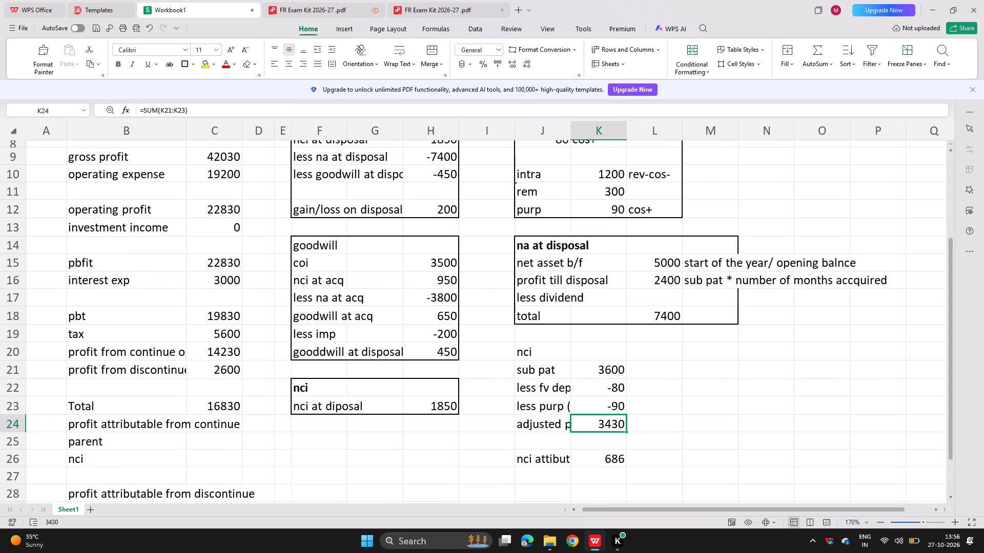
{"action": "scroll", "coordinate": [213, 440], "scroll_direction": "down", "scroll_amount": 1}
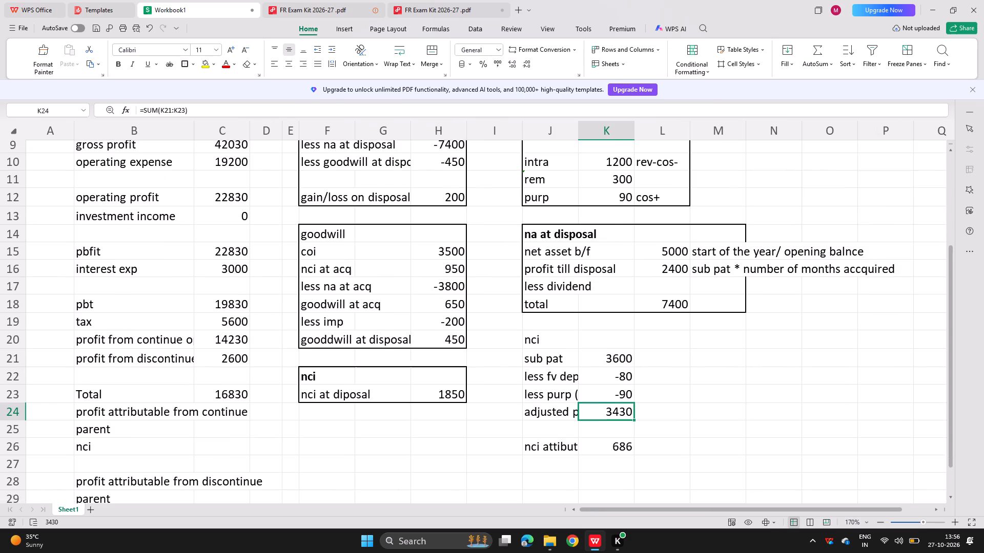
{"action": "scroll", "coordinate": [213, 440], "scroll_direction": "down", "scroll_amount": 1}
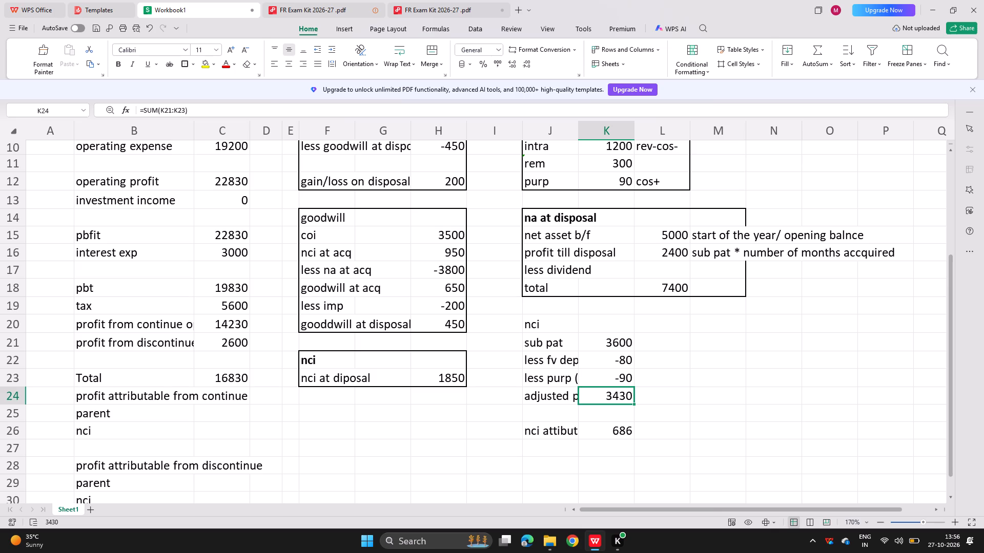
{"action": "scroll", "coordinate": [219, 409], "scroll_direction": "down", "scroll_amount": 1}
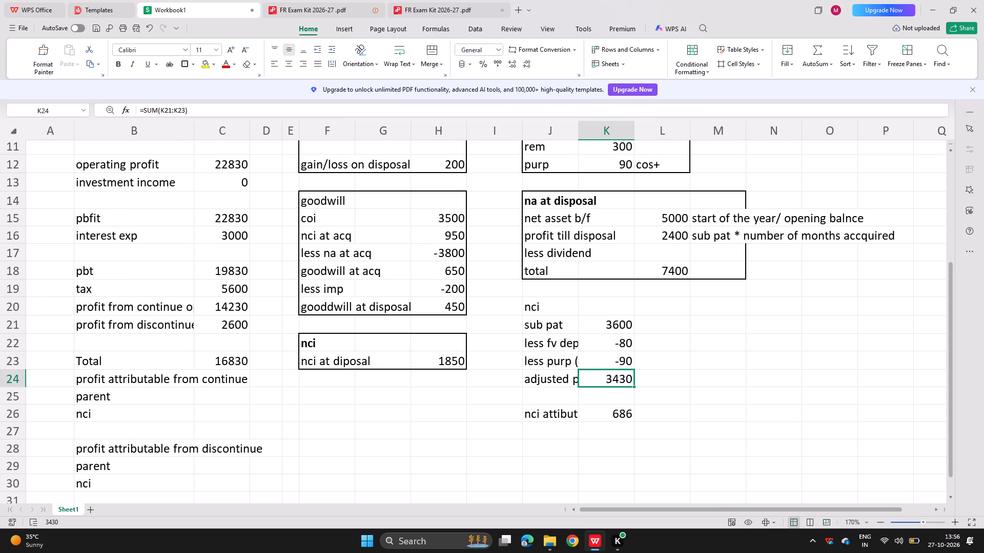
{"action": "scroll", "coordinate": [219, 409], "scroll_direction": "down", "scroll_amount": 1}
{"action": "scroll", "coordinate": [219, 409], "scroll_direction": "up", "scroll_amount": 3}
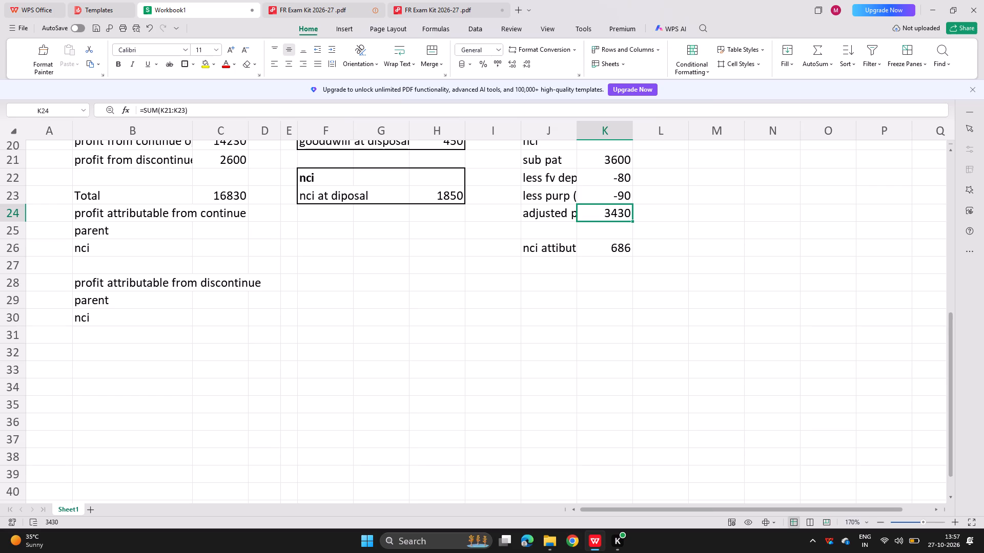
{"action": "left_click", "coordinate": [222, 251]}
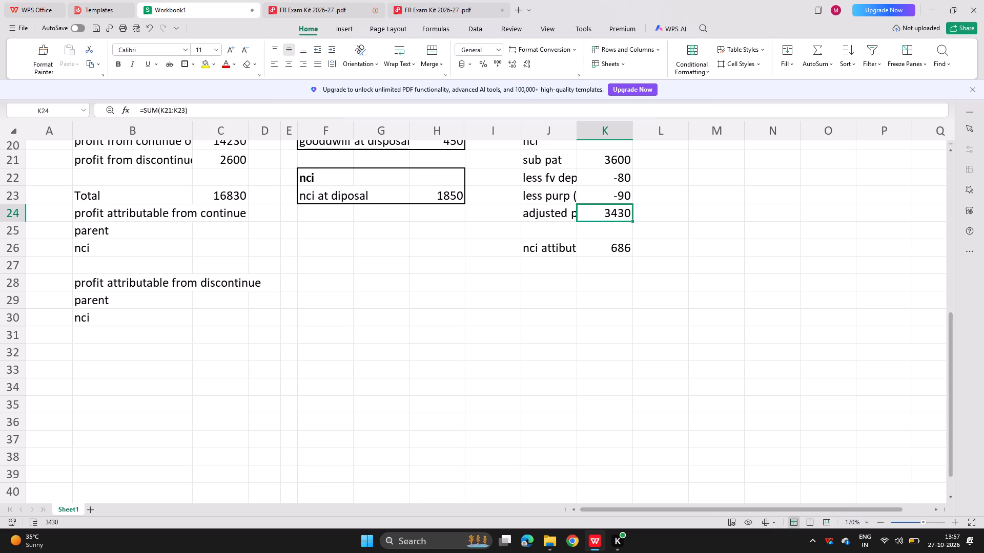
{"action": "left_click", "coordinate": [222, 251]}
{"action": "key", "text": "equal"}
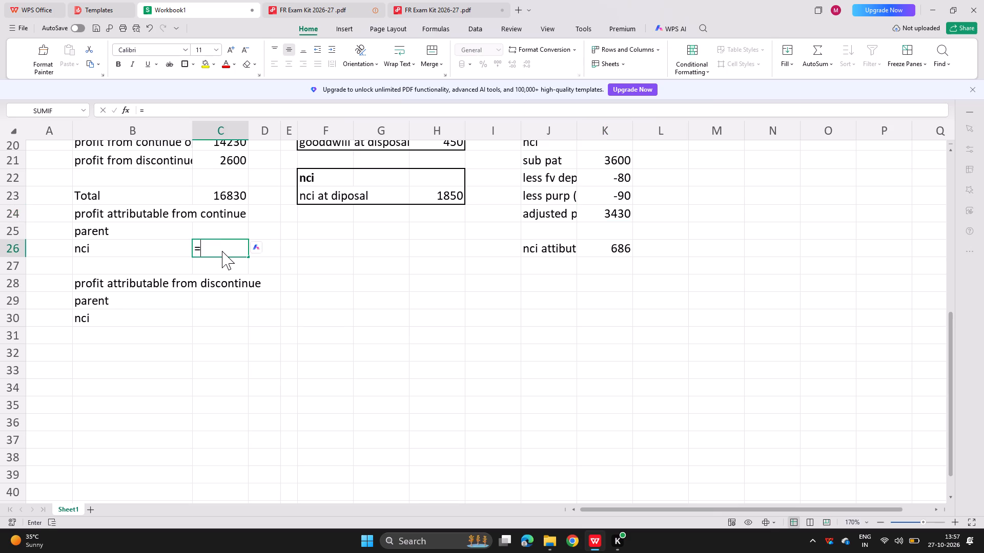
{"action": "key", "text": "Right"}
{"action": "key", "text": "Right"}
{"action": "key", "text": "Right"}
{"action": "key", "text": "Right"}
{"action": "key", "text": "Right"}
{"action": "key", "text": "Right"}
{"action": "key", "text": "Right"}
{"action": "key", "text": "Right"}
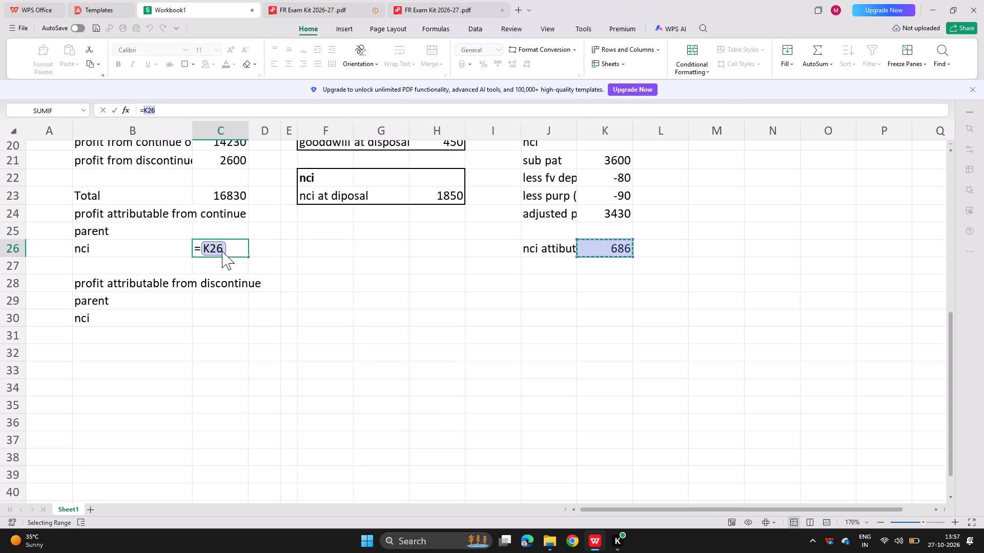
{"action": "key", "text": "Return"}
Calculate the parent's share of continuing profit in C25 as profit from continuing operations less nci, =C20-C26.
{"action": "key", "text": "Up"}
{"action": "key", "text": "Up"}
{"action": "key", "text": "equal"}
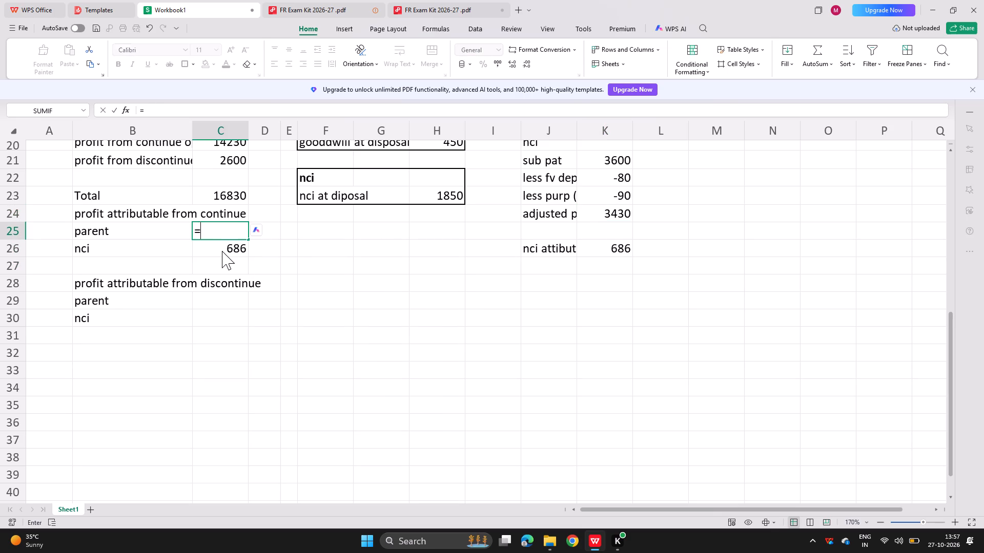
{"action": "key", "text": "Up"}
{"action": "key", "text": "Up"}
{"action": "key", "text": "Up"}
{"action": "key", "text": "Up"}
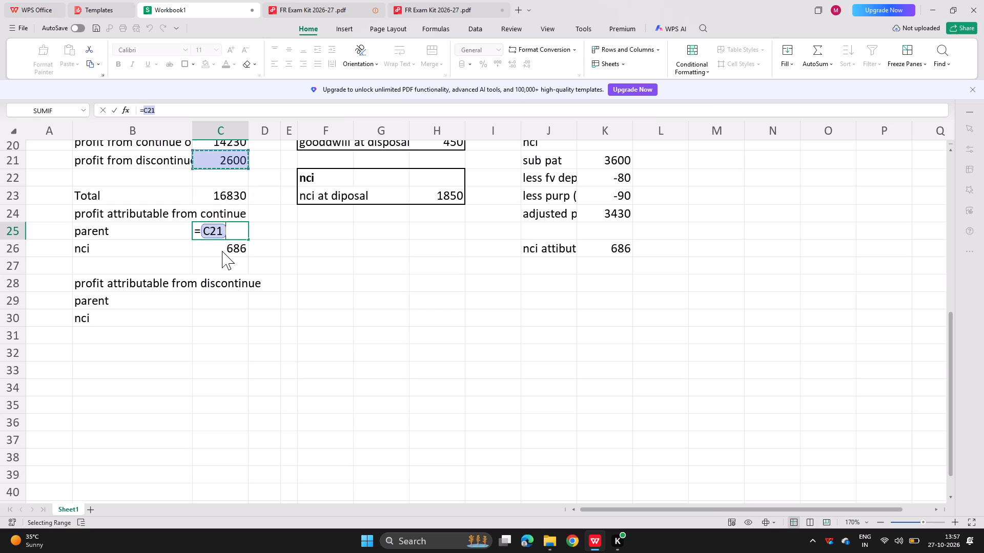
{"action": "key", "text": "Up"}
{"action": "key", "text": "minus"}
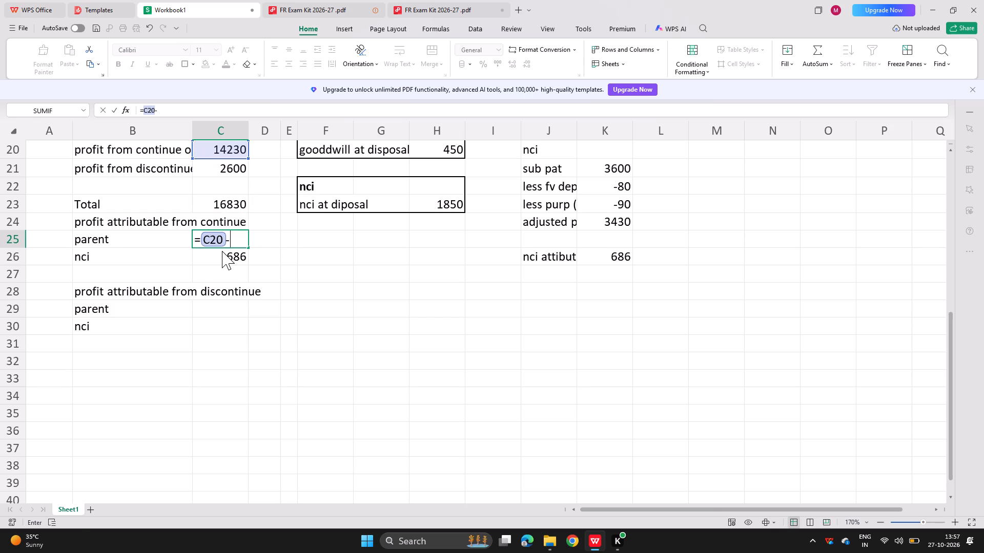
{"action": "key", "text": "Down"}
{"action": "key", "text": "Return"}
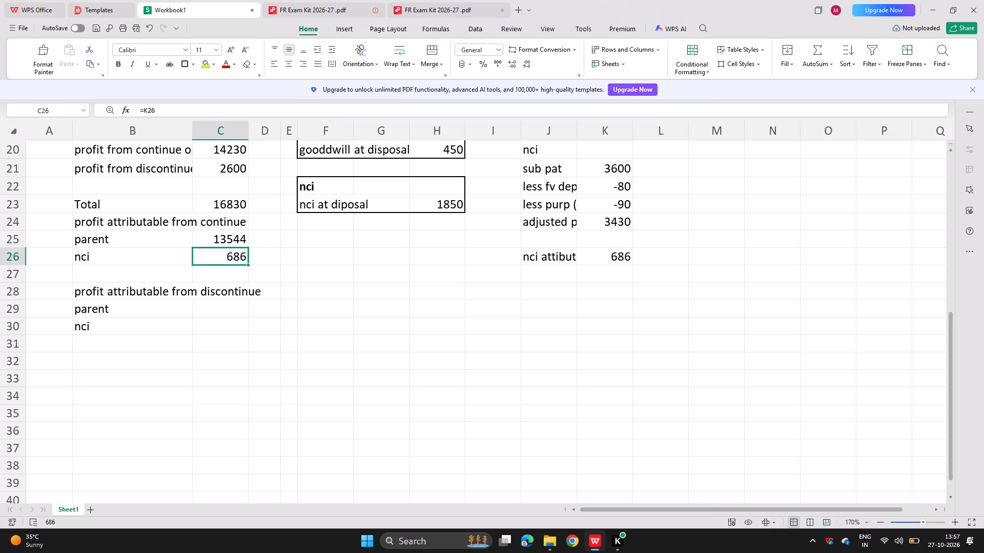
Append "from shen" to the "profit attributable from continue" label in B24.
{"action": "scroll", "coordinate": [189, 283], "scroll_direction": "down", "scroll_amount": 1}
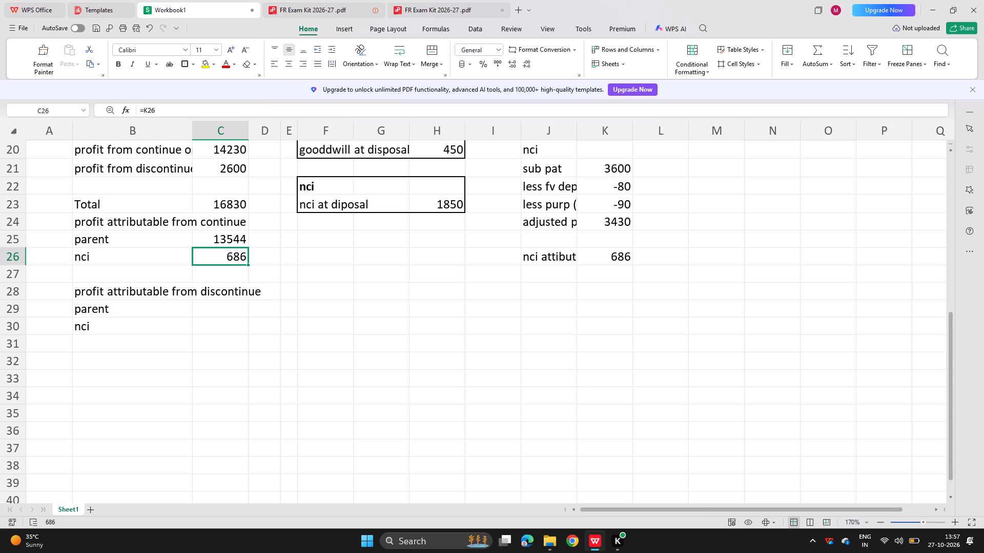
{"action": "double_click", "coordinate": [165, 222]}
{"action": "left_click", "coordinate": [247, 222]}
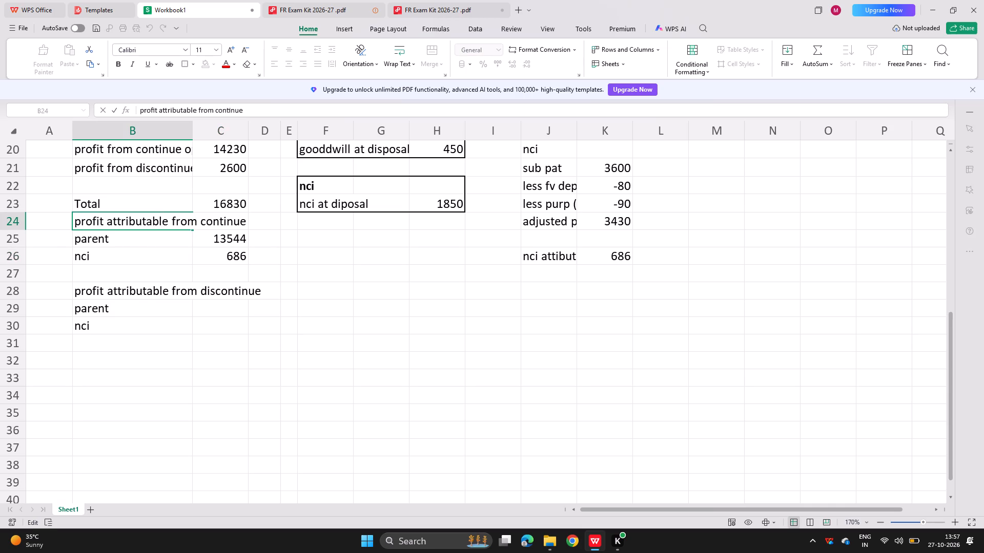
{"action": "key", "text": "space"}
{"action": "type", "text": "from shen"}
{"action": "key", "text": "Return"}
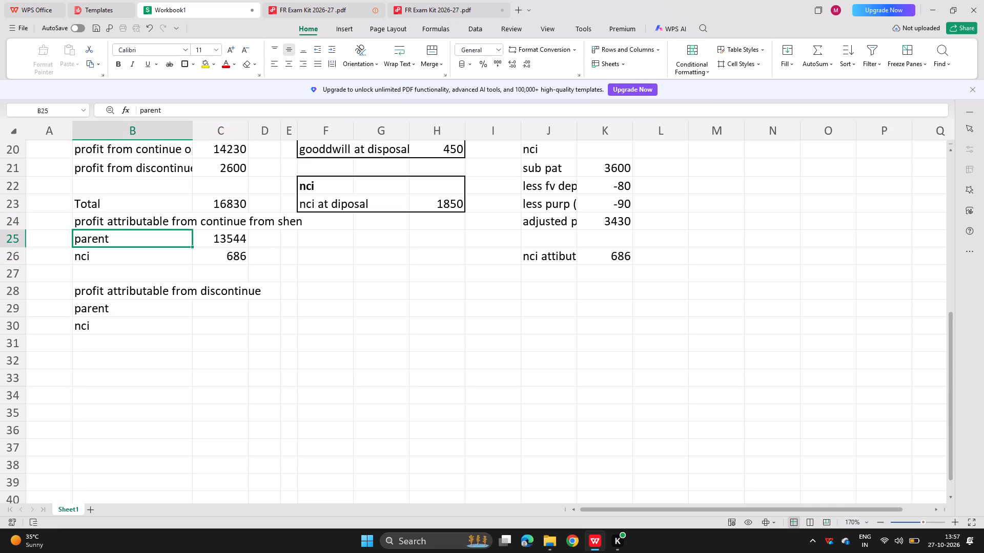
Replace "shen" with "jacob" at the end of the continuing profit label in B24.
{"action": "left_click", "coordinate": [124, 225]}
{"action": "left_click_drag", "start_coordinate": [124, 225], "coordinate": [316, 228]}
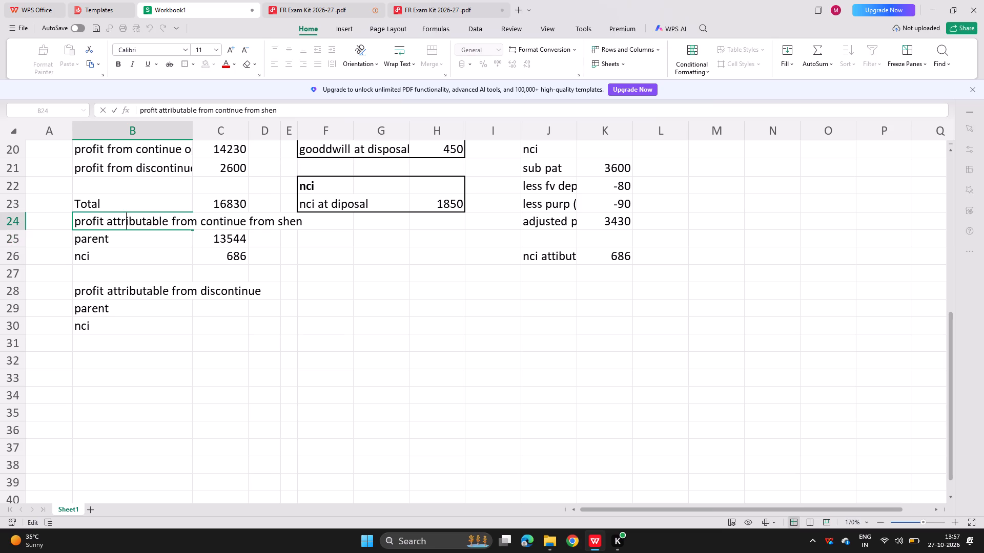
{"action": "left_click_drag", "start_coordinate": [316, 228], "coordinate": [314, 223]}
{"action": "key", "text": "BackSpace"}
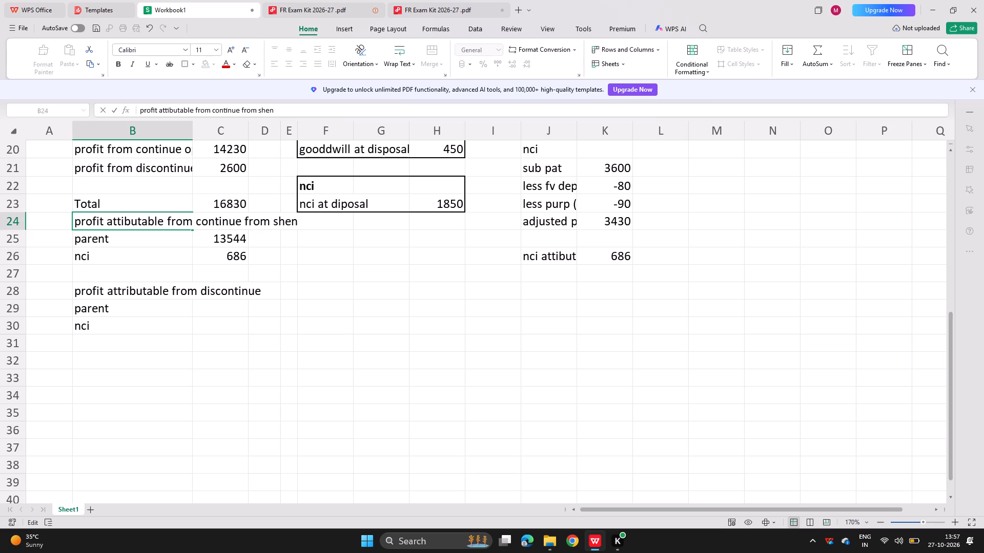
{"action": "key", "text": "r"}
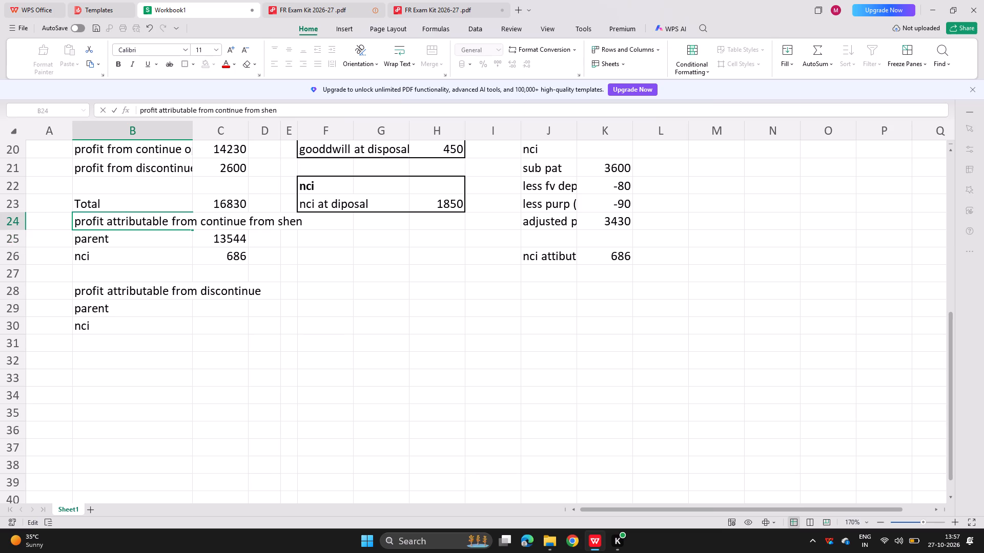
{"action": "left_click", "coordinate": [310, 221]}
{"action": "key", "text": "BackSpace"}
{"action": "key", "text": "BackSpace"}
{"action": "key", "text": "BackSpace"}
{"action": "key", "text": "BackSpace"}
{"action": "key", "text": "j"}
{"action": "key", "text": "a"}
{"action": "type", "text": "cob"}
{"action": "key", "text": "Return"}
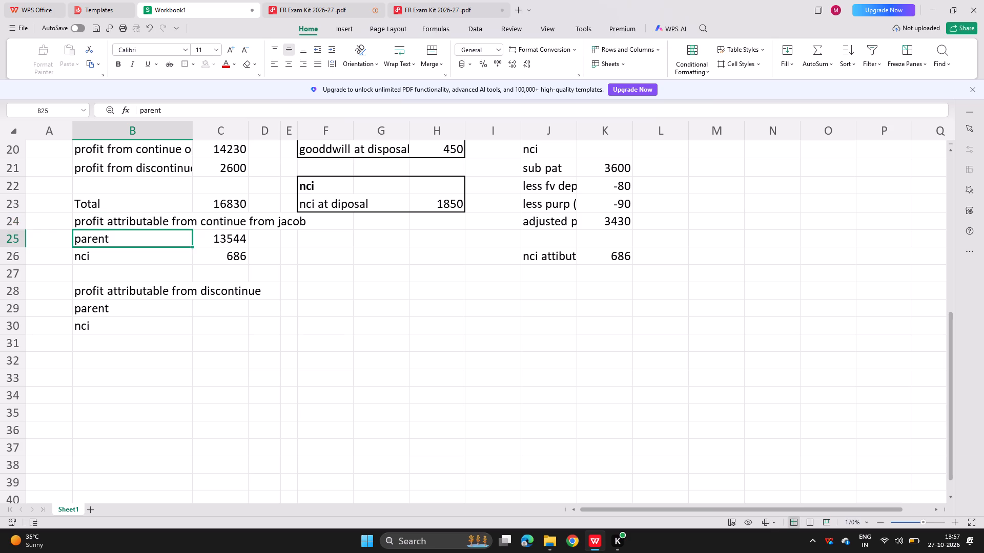
Append "from shem" to the "profit attributable from discontinue" label in B28.
{"action": "double_click", "coordinate": [105, 288]}
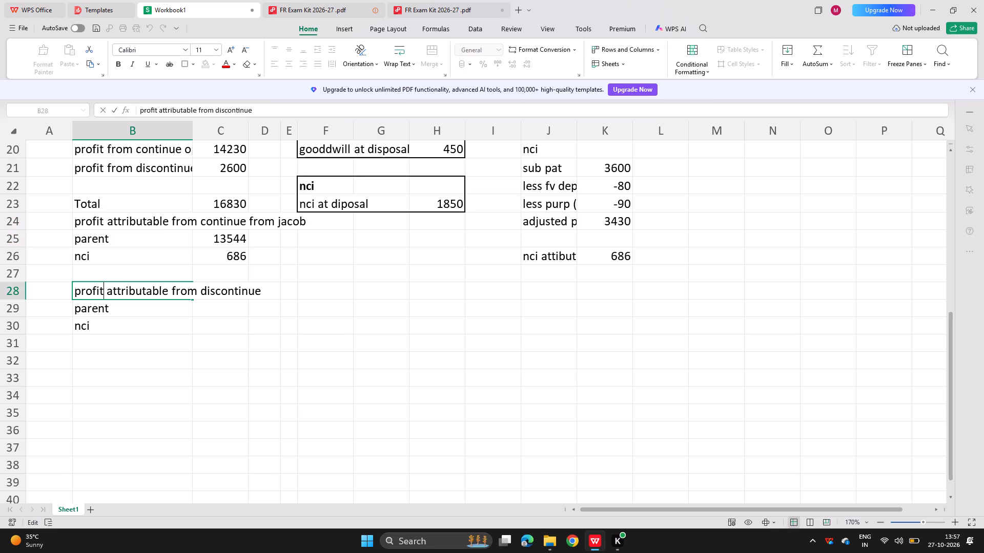
{"action": "left_click", "coordinate": [270, 290]}
{"action": "key", "text": "space"}
{"action": "type", "text": "from shen"}
{"action": "key", "text": "BackSpace"}
{"action": "key", "text": "m"}
{"action": "key", "text": "Return"}
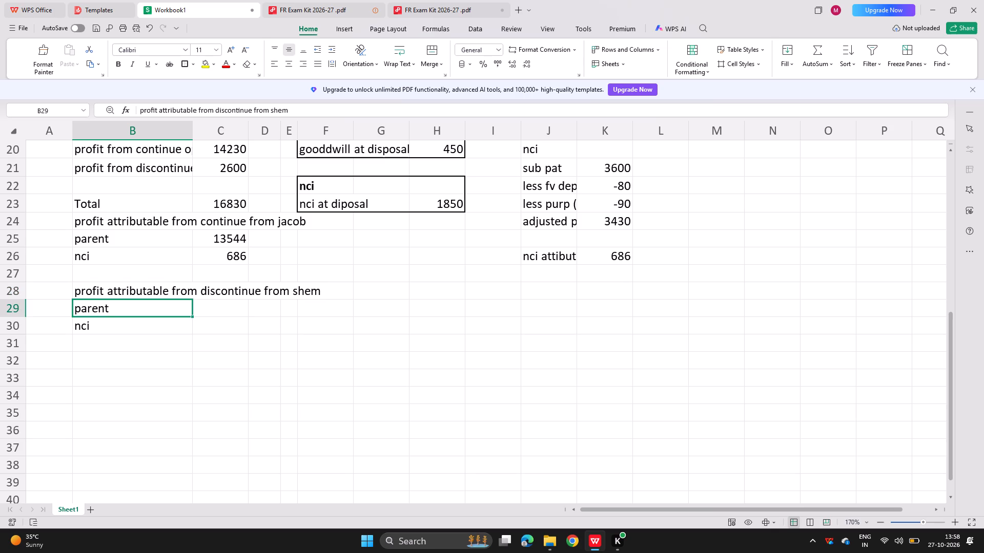
Copy the "nci" and "sub pat" labels from J20:J21 into H25:H26.
{"action": "left_click", "coordinate": [544, 291]}
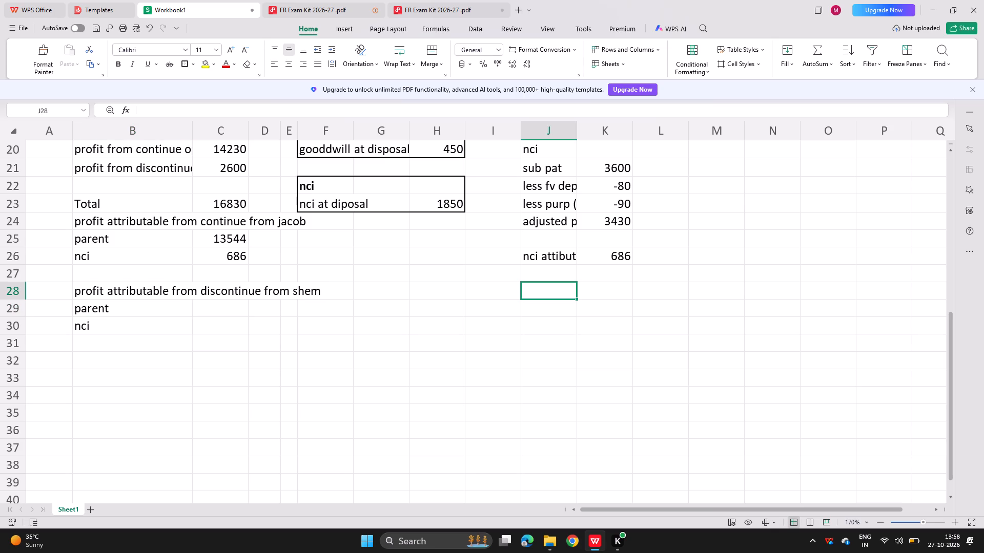
{"action": "left_click_drag", "start_coordinate": [531, 151], "coordinate": [530, 165]}
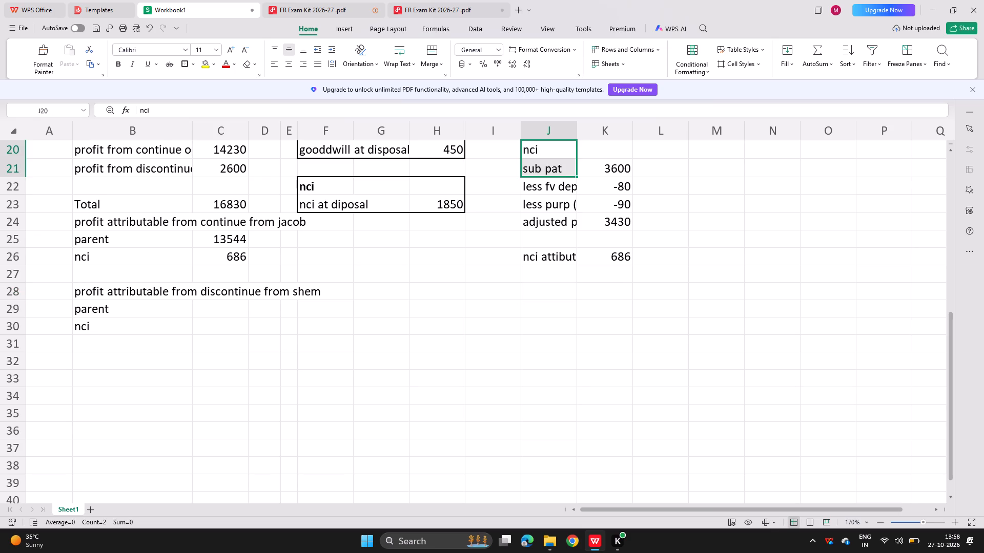
{"action": "key", "text": "ctrl+c"}
{"action": "left_click", "coordinate": [436, 239]}
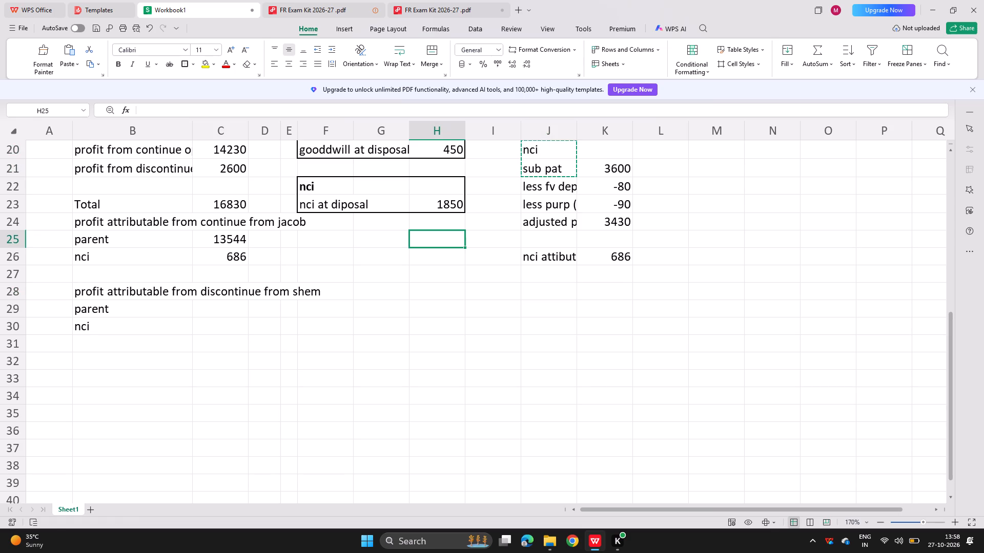
{"action": "key", "text": "ctrl+v"}
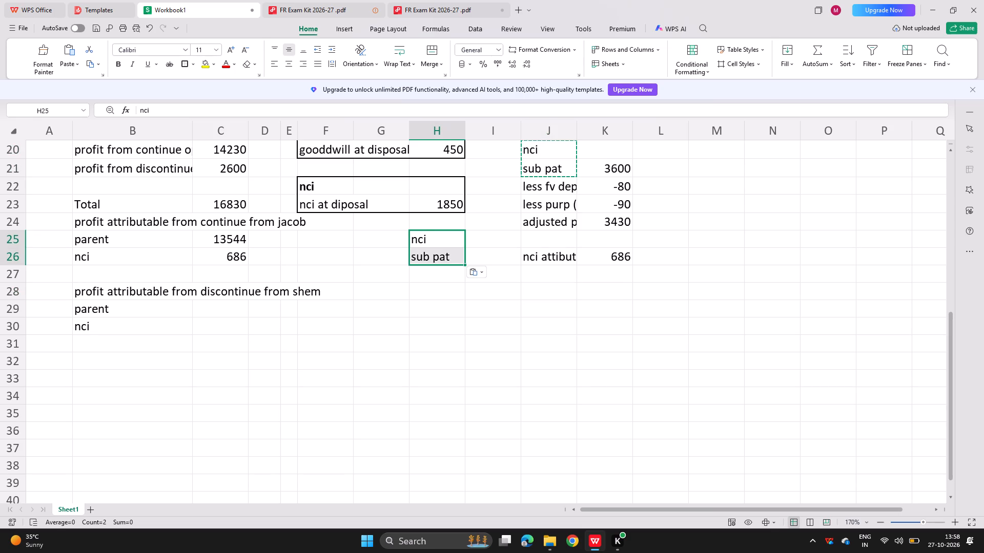
{"action": "key", "text": "Escape"}
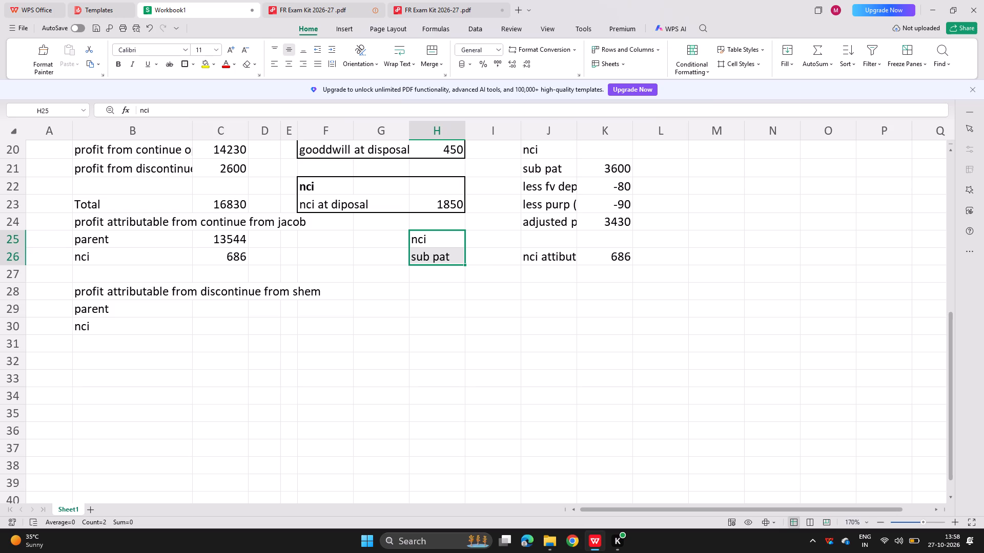
Copy the "nci" and "sub pat" labels from H25:H26 into M20:M21.
{"action": "left_click", "coordinate": [477, 251]}
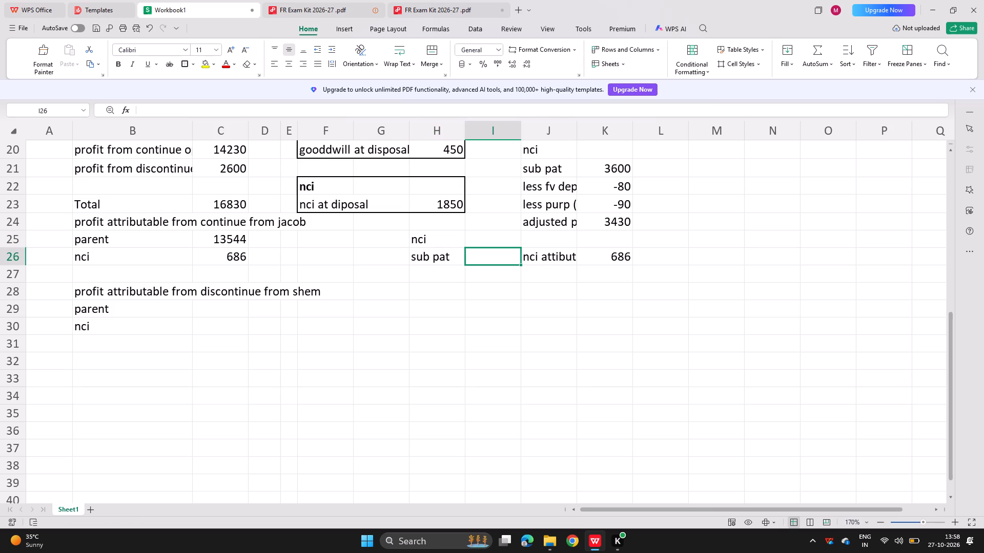
{"action": "left_click_drag", "start_coordinate": [432, 246], "coordinate": [432, 260]}
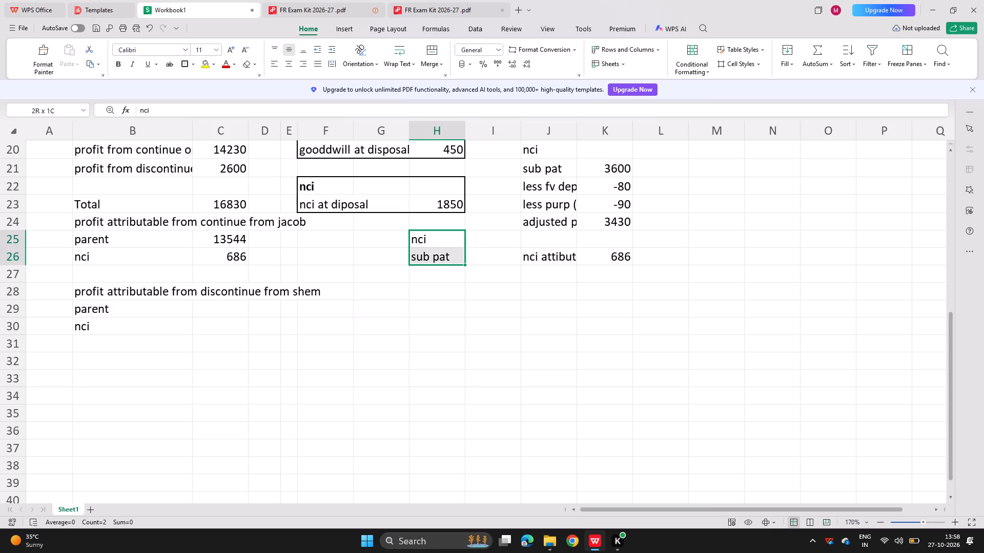
{"action": "left_click_drag", "start_coordinate": [432, 260], "coordinate": [432, 261]}
{"action": "key", "text": "ctrl+x"}
{"action": "scroll", "coordinate": [479, 285], "scroll_direction": "up", "scroll_amount": 2}
{"action": "left_click", "coordinate": [704, 221]}
{"action": "key", "text": "ctrl+c"}
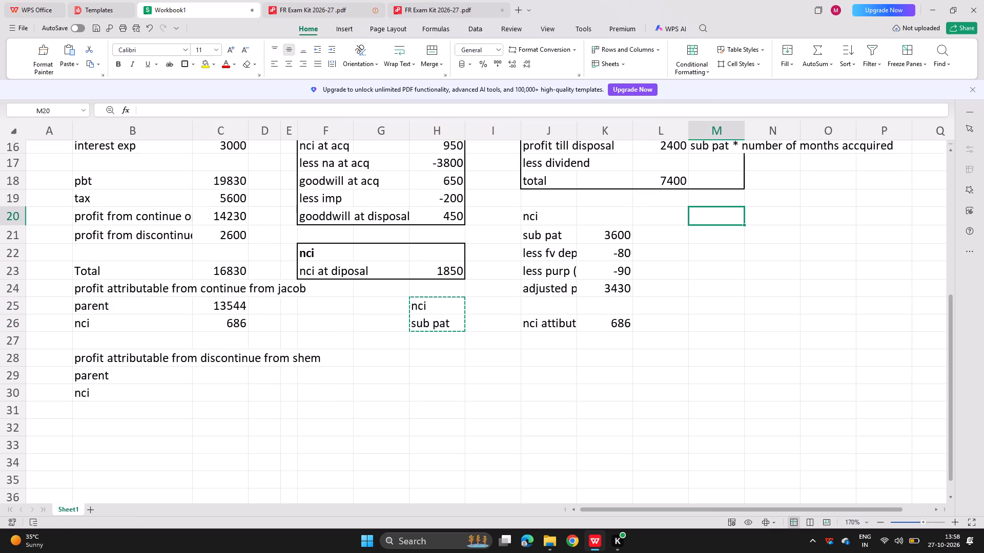
{"action": "left_click_drag", "start_coordinate": [434, 301], "coordinate": [428, 324]}
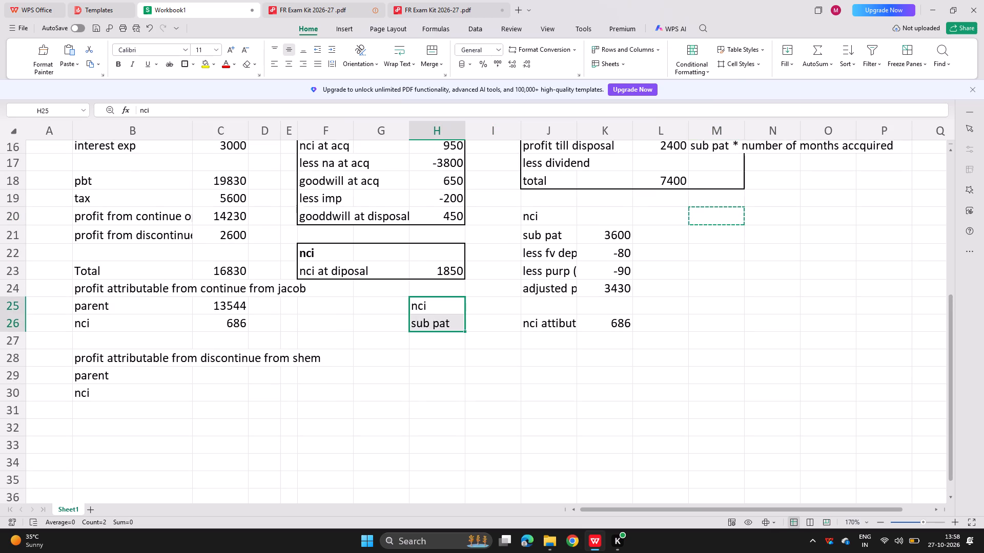
{"action": "key", "text": "ctrl+c"}
{"action": "left_click", "coordinate": [705, 223]}
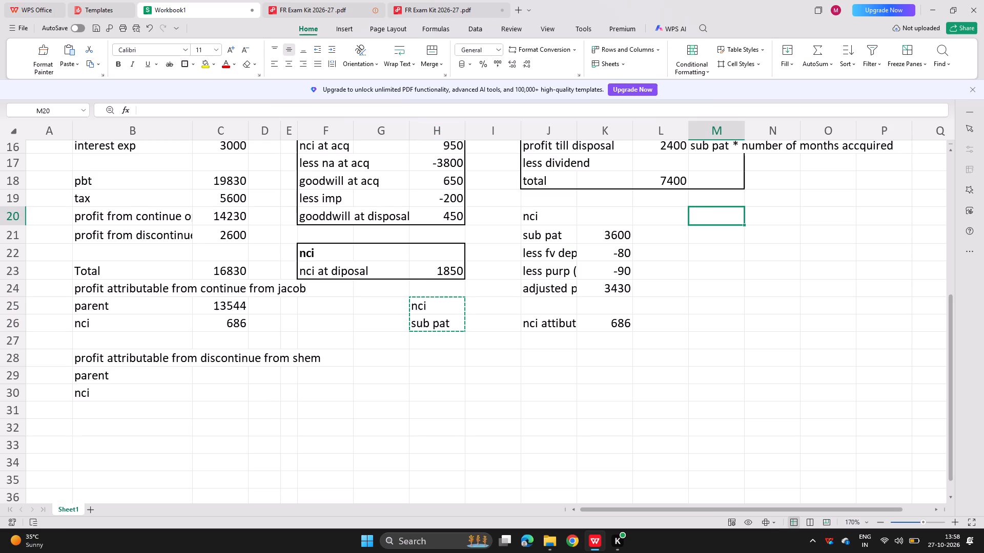
{"action": "key", "text": "ctrl+v"}
Calculate the sub pat in N21 with the formula =4800*6/12.
{"action": "left_click", "coordinate": [771, 214]}
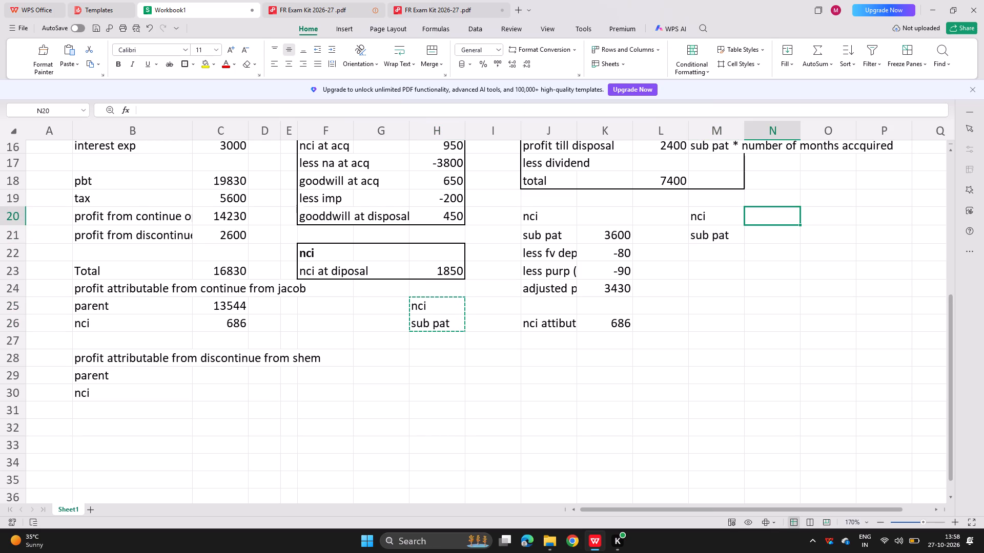
{"action": "left_click", "coordinate": [761, 234]}
{"action": "key", "text": "equal"}
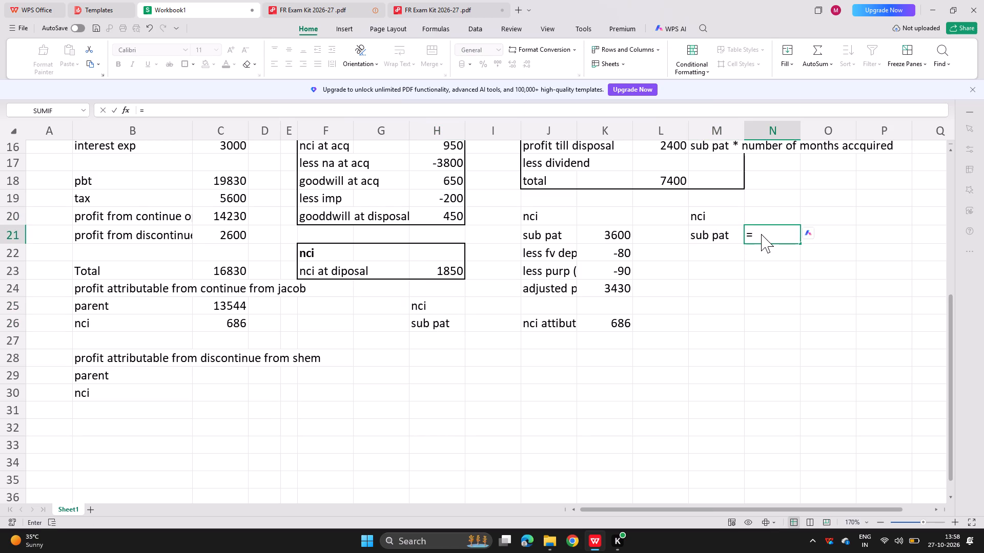
{"action": "type", "text": "4800*6/12"}
{"action": "key", "text": "Return"}
Add an "nci" label in M23 and calculate its share in N23 as =N21*0.25.
{"action": "key", "text": "Return"}
{"action": "key", "text": "Left"}
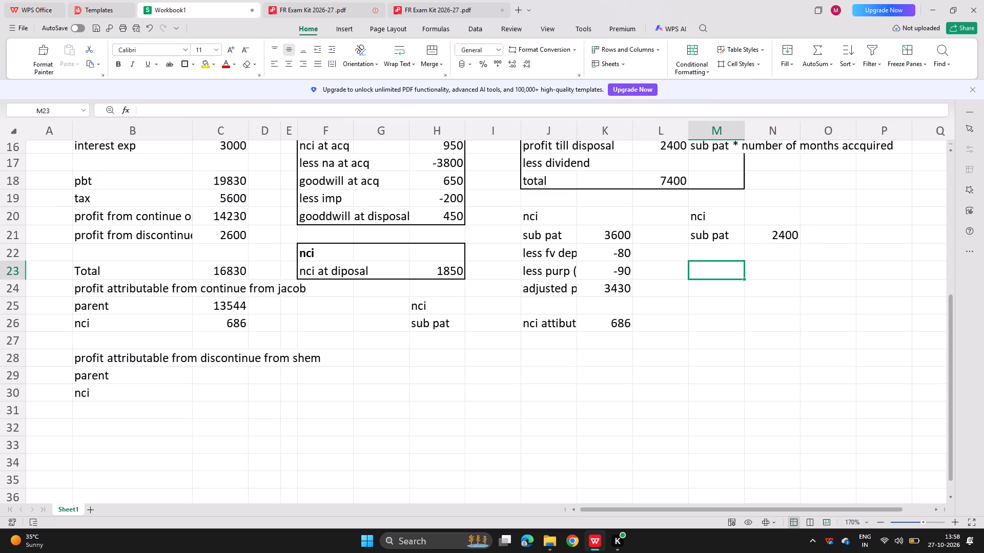
{"action": "type", "text": "nci"}
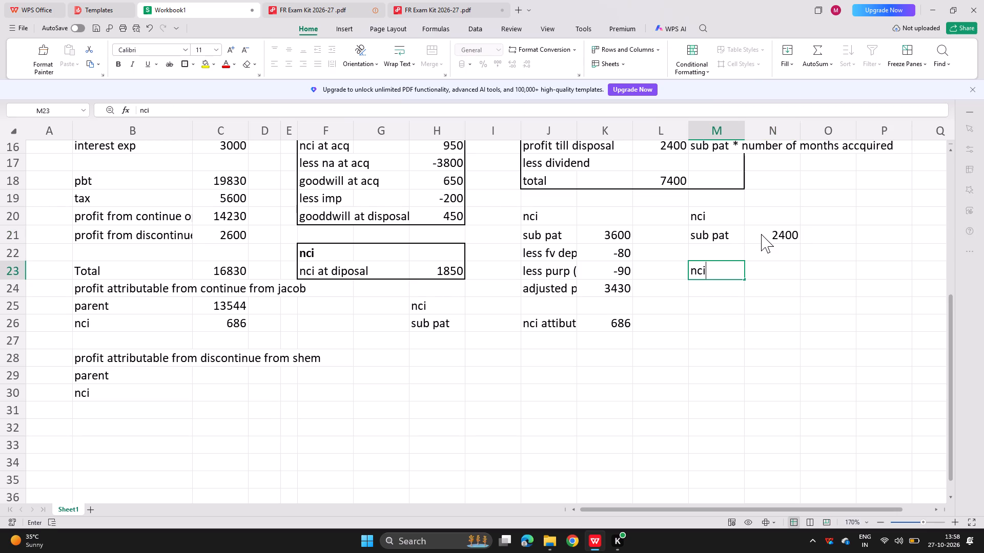
{"action": "key", "text": "Right"}
{"action": "key", "text": "equal"}
{"action": "key", "text": "Up"}
{"action": "key", "text": "Up"}
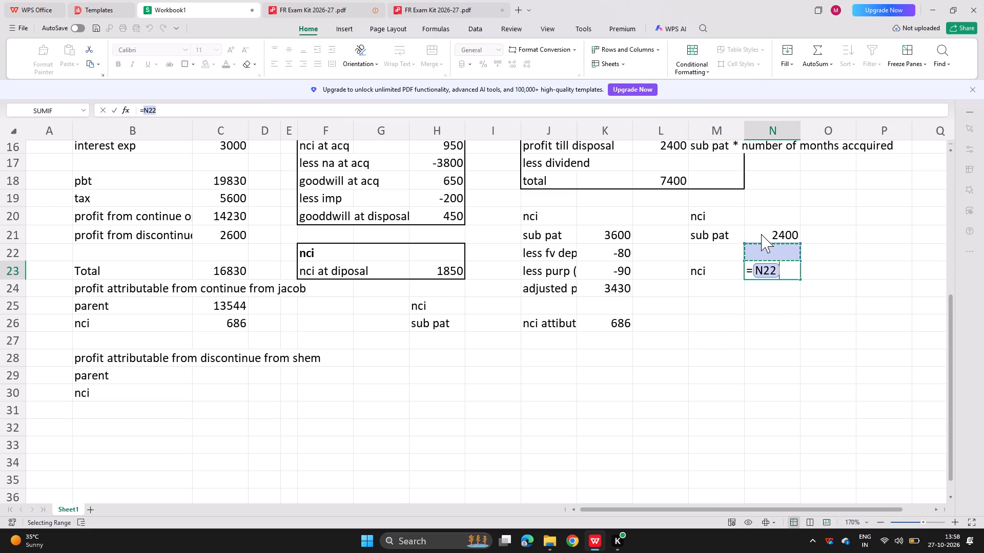
{"action": "type", "text": "*0.25"}
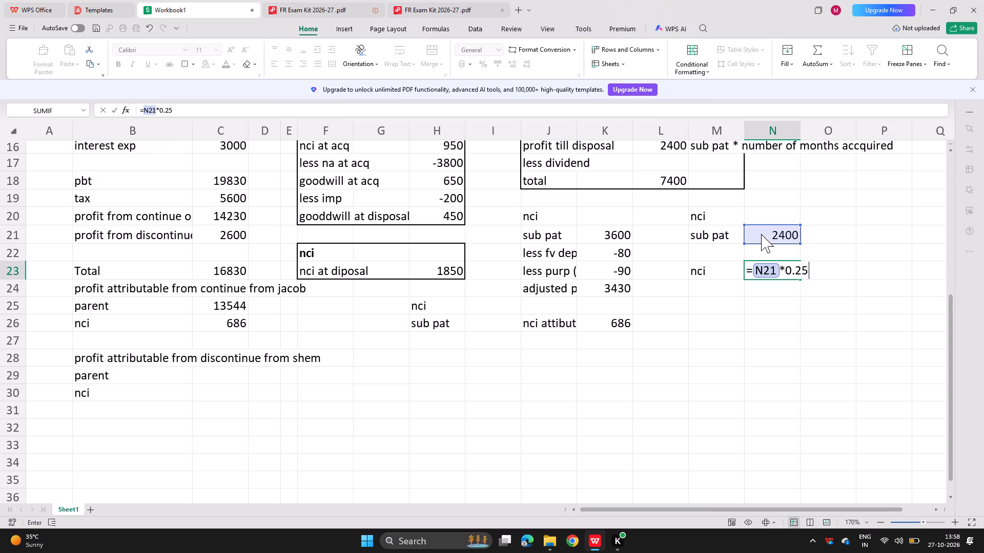
{"action": "key", "text": "Return"}
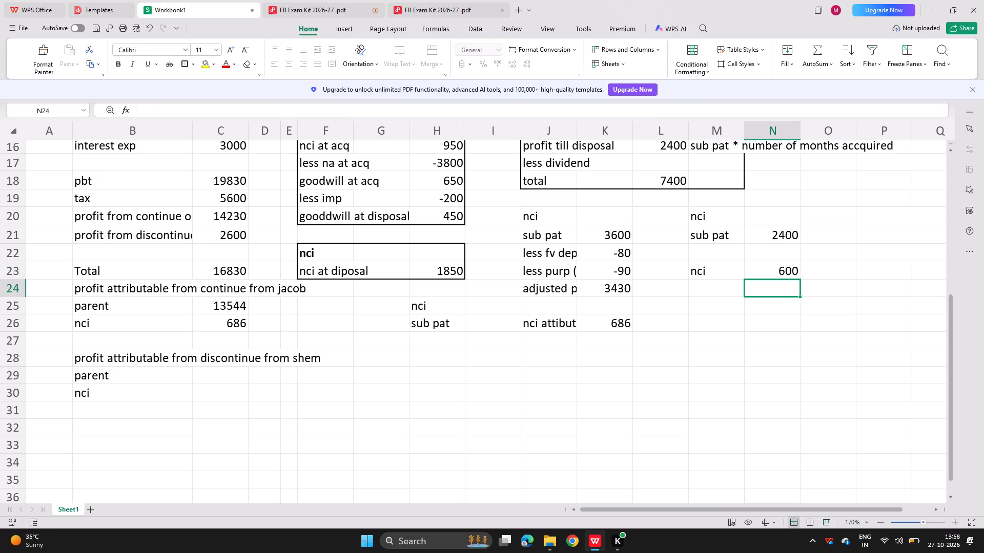
Link the discontinued-profit nci amount in C30 to the nci share in N23.
{"action": "left_click", "coordinate": [228, 388]}
{"action": "key", "text": "equal"}
{"action": "key", "text": "Right"}
{"action": "key", "text": "Right"}
{"action": "key", "text": "Right"}
{"action": "key", "text": "Right"}
{"action": "key", "text": "Right"}
{"action": "key", "text": "Right"}
{"action": "key", "text": "Right"}
{"action": "key", "text": "Right"}
{"action": "key", "text": "Right"}
{"action": "key", "text": "Right"}
{"action": "key", "text": "Right"}
{"action": "key", "text": "Right"}
{"action": "key", "text": "Right"}
{"action": "key", "text": "Right"}
{"action": "key", "text": "Right"}
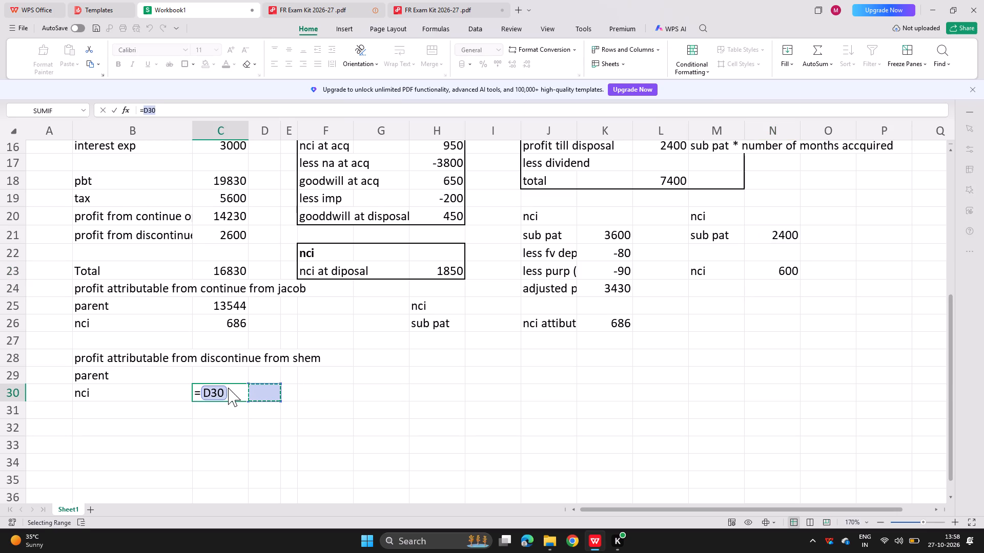
{"action": "key", "text": "Up"}
{"action": "key", "text": "Up"}
{"action": "key", "text": "Up"}
{"action": "key", "text": "Left"}
{"action": "key", "text": "Up"}
{"action": "key", "text": "Up"}
{"action": "key", "text": "Up"}
{"action": "key", "text": "Up"}
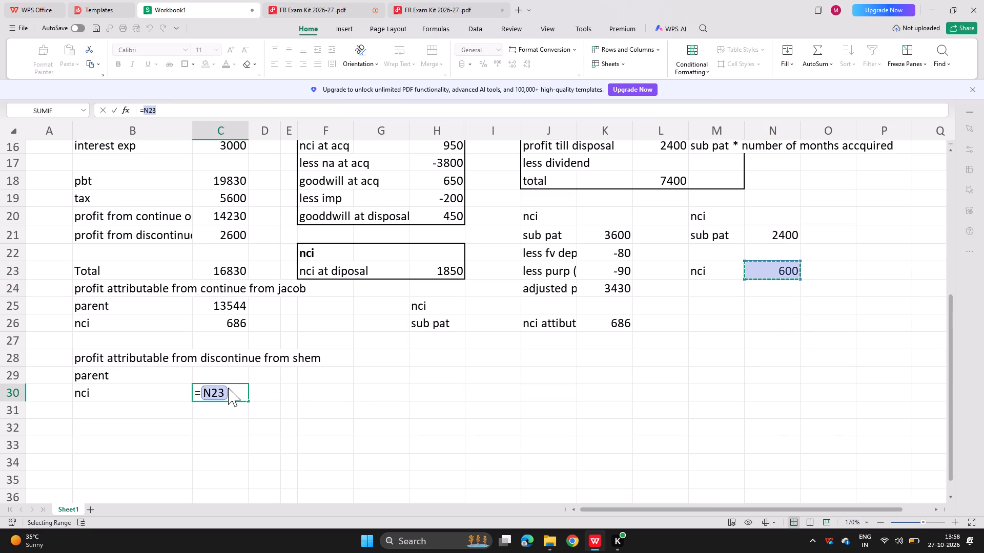
{"action": "key", "text": "Return"}
Calculate the parent's discontinued profit in C29 as the profit from discontinued operations less nci, =C21-C30.
{"action": "key", "text": "Up"}
{"action": "key", "text": "Up"}
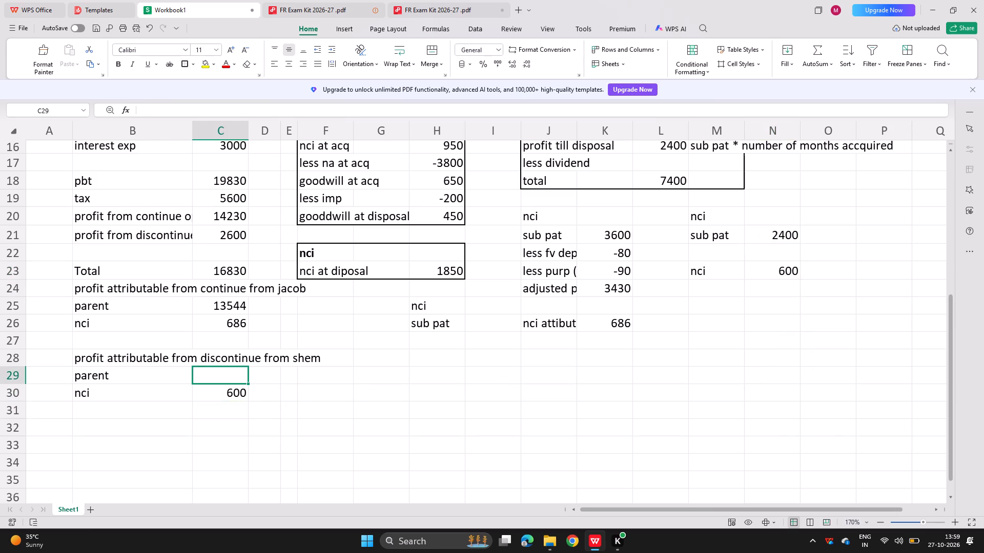
{"action": "key", "text": "equal"}
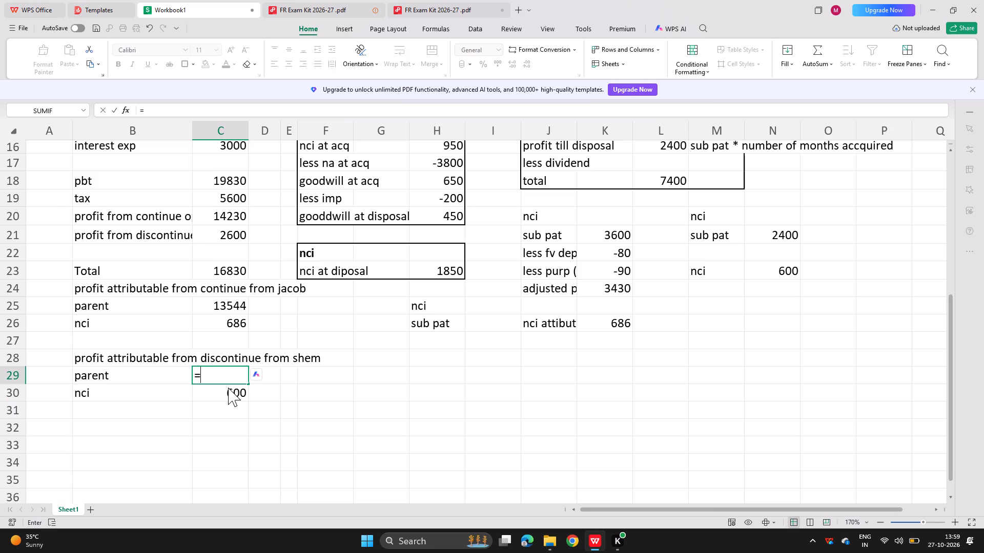
{"action": "key", "text": "Up"}
{"action": "key", "text": "Up"}
{"action": "key", "text": "Up"}
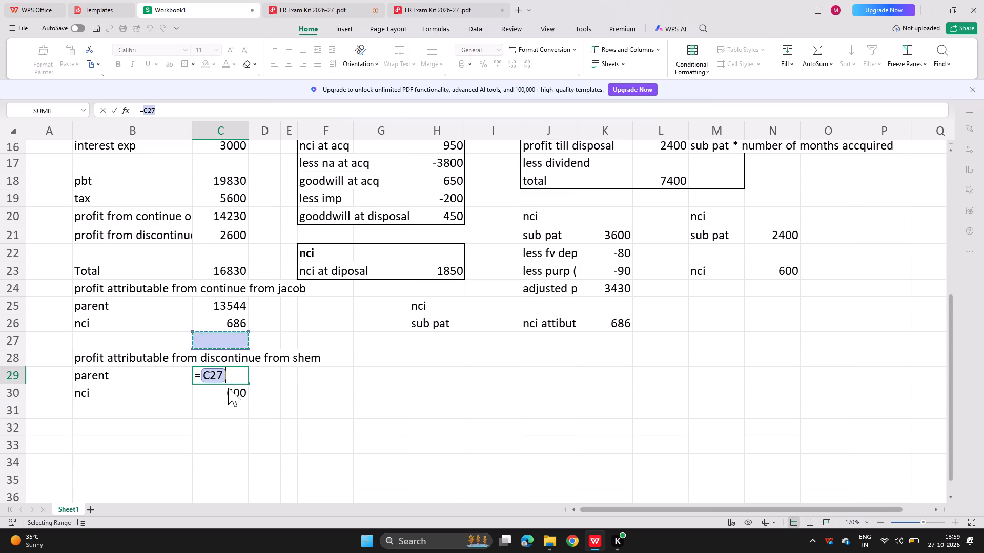
{"action": "key", "text": "Up"}
{"action": "key", "text": "Up"}
{"action": "key", "text": "Up"}
{"action": "key", "text": "Up"}
{"action": "key", "text": "Up"}
{"action": "key", "text": "minus"}
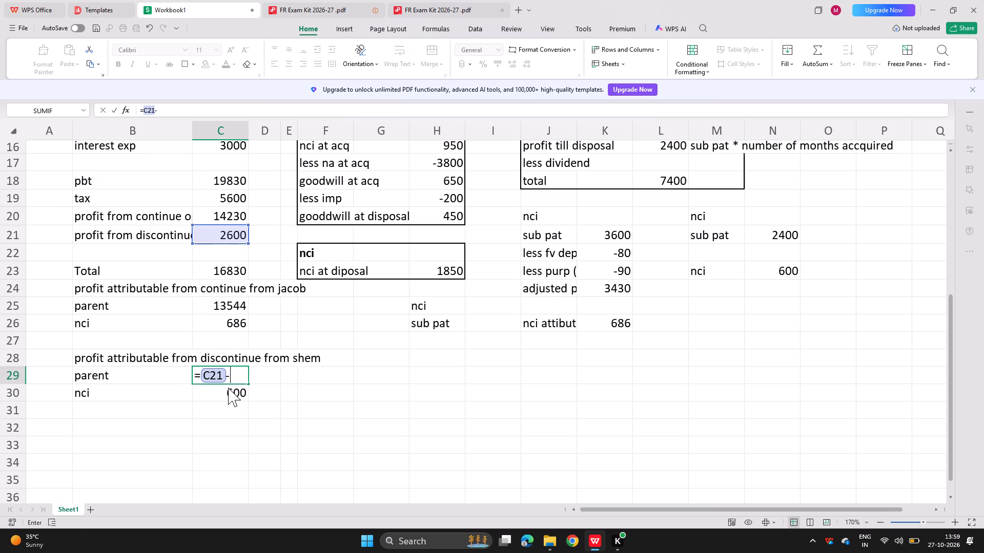
{"action": "key", "text": "Down"}
{"action": "key", "text": "Return"}
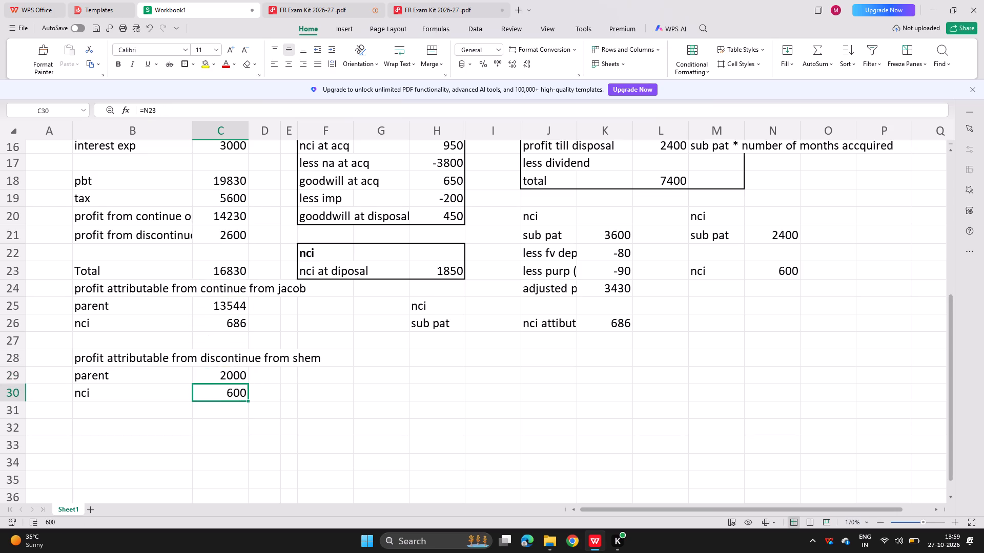
Move the nci working in M20:N23 down one row so it starts at M21.
{"action": "scroll", "coordinate": [327, 356], "scroll_direction": "left", "scroll_amount": 2}
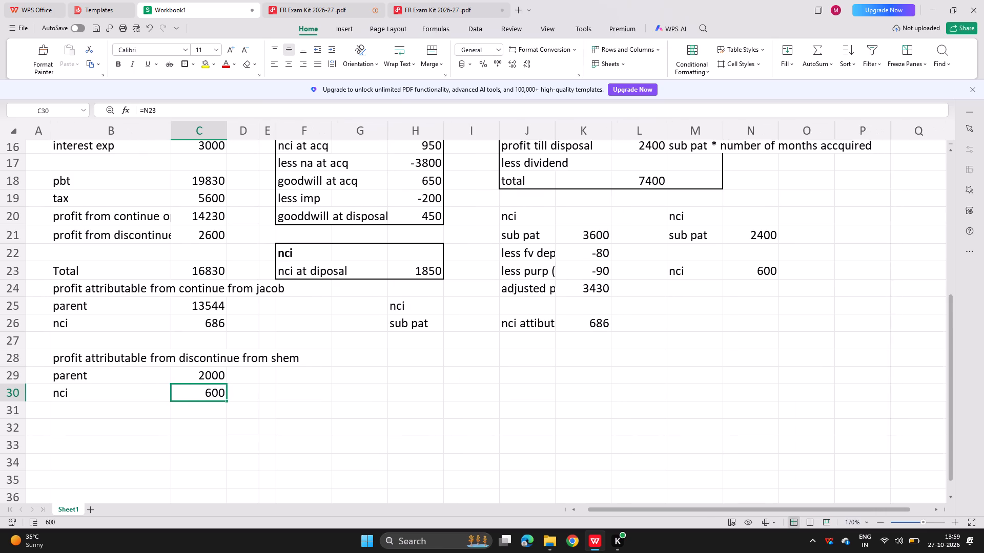
{"action": "scroll", "coordinate": [327, 356], "scroll_direction": "left", "scroll_amount": 1}
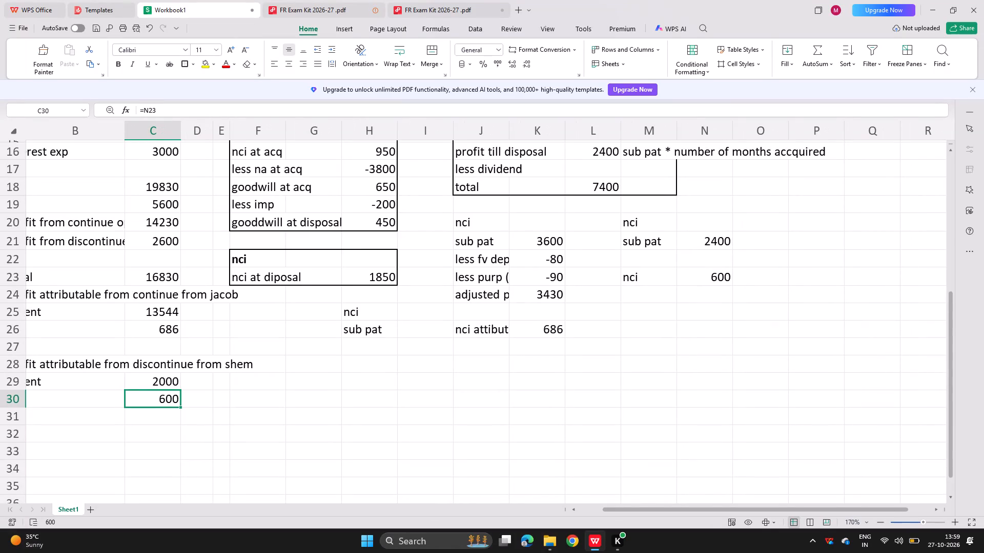
{"action": "left_click_drag", "start_coordinate": [632, 225], "coordinate": [693, 238]}
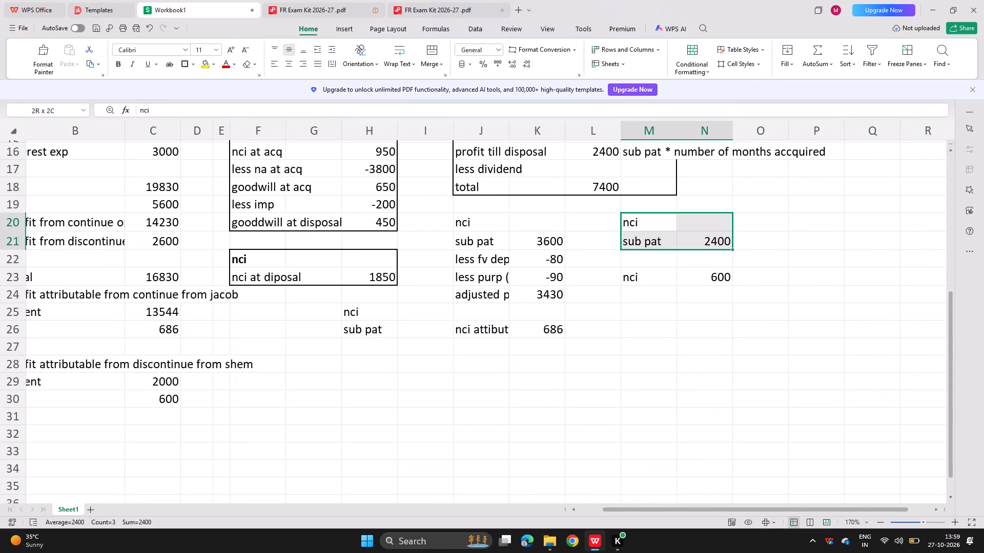
{"action": "left_click_drag", "start_coordinate": [693, 238], "coordinate": [708, 271]}
{"action": "key", "text": "ctrl+x"}
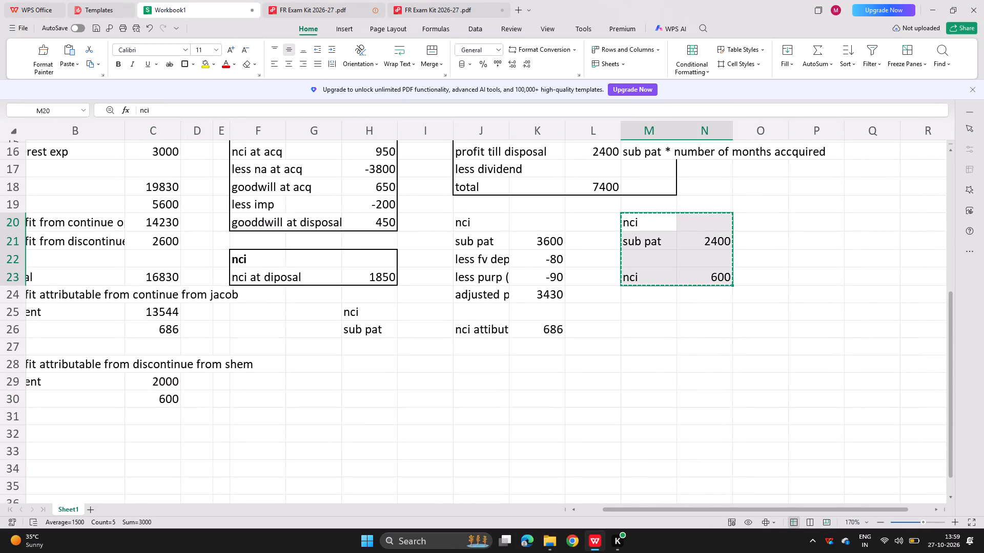
{"action": "left_click", "coordinate": [644, 239]}
{"action": "key", "text": "ctrl+v"}
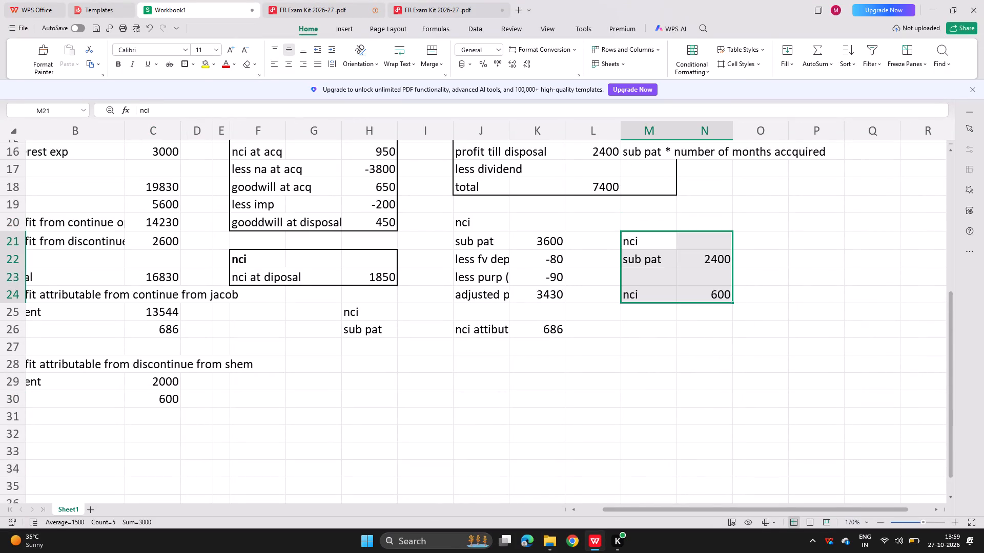
Enter the heading "shem" in M20 above the moved nci working.
{"action": "left_click", "coordinate": [642, 218]}
{"action": "type", "text": "shem"}
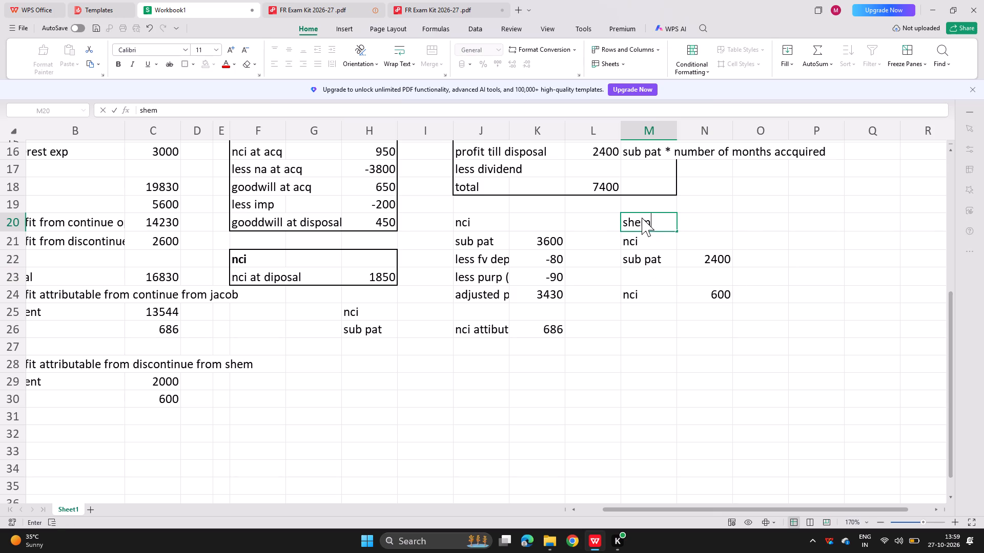
{"action": "key", "text": "Return"}
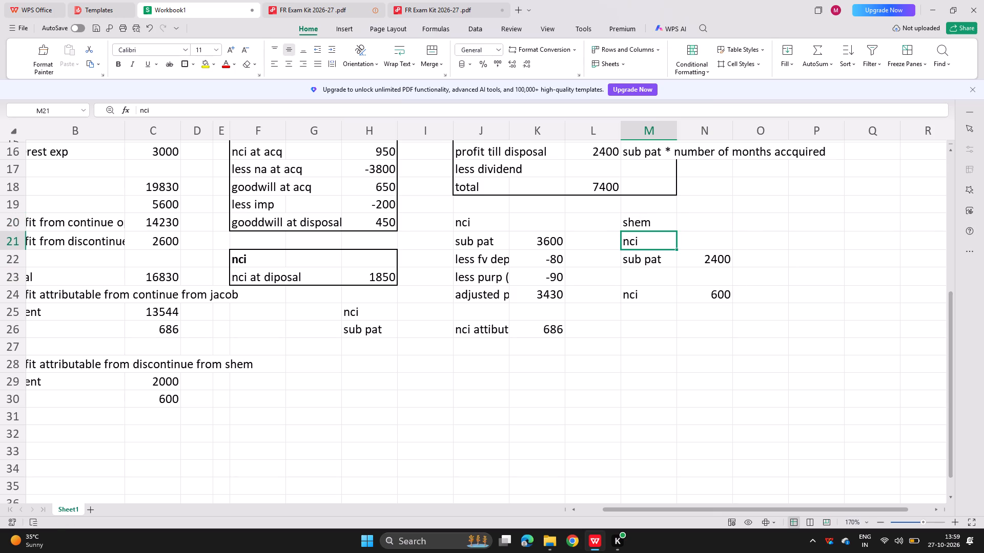
Extend the "nci" label in M24 to read "nci attributable to discontinue operation".
{"action": "double_click", "coordinate": [640, 306]}
{"action": "double_click", "coordinate": [655, 299]}
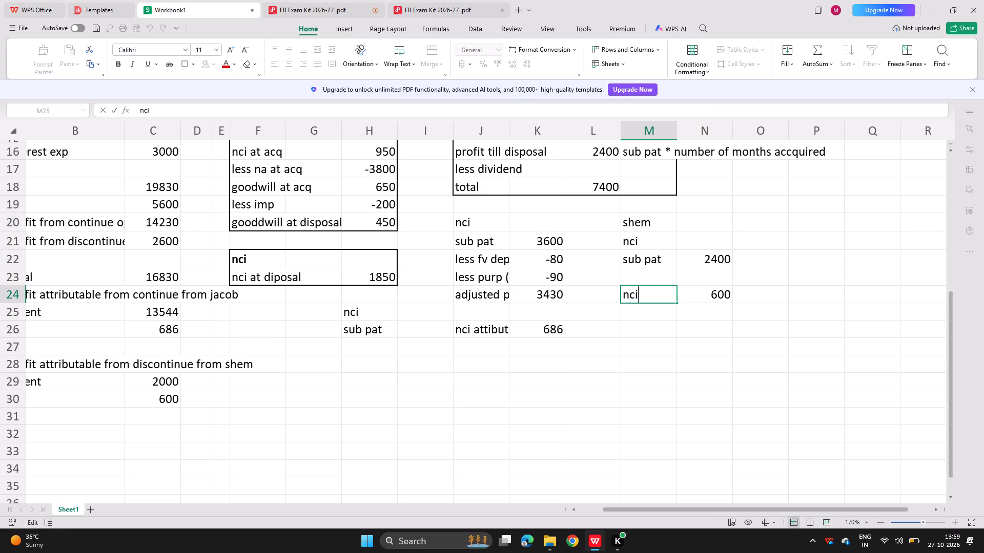
{"action": "key", "text": "space"}
{"action": "type", "text": "attributable o"}
{"action": "key", "text": "BackSpace"}
{"action": "type", "text": "to disocntin"}
{"action": "key", "text": "BackSpace"}
{"action": "key", "text": "BackSpace"}
{"action": "key", "text": "BackSpace"}
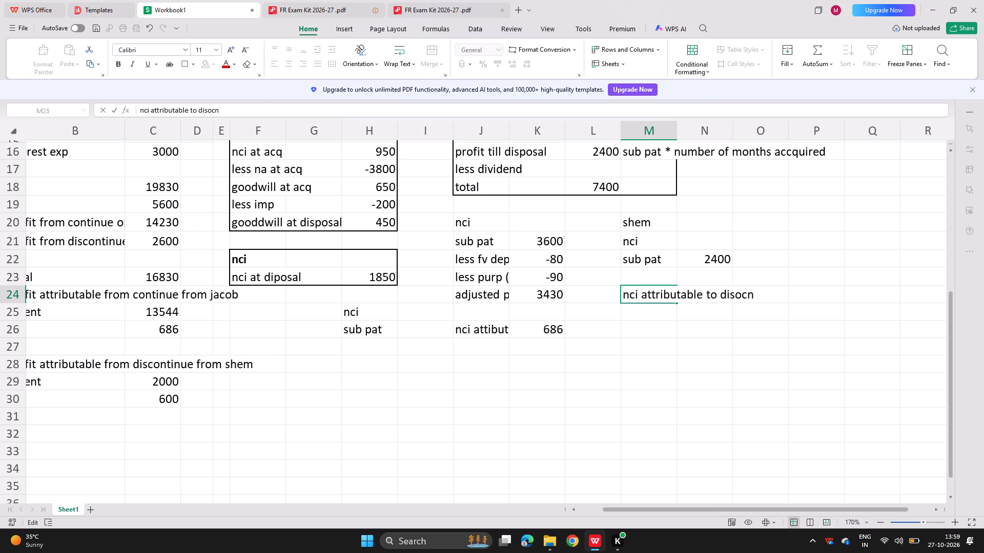
{"action": "key", "text": "BackSpace"}
{"action": "key", "text": "BackSpace"}
{"action": "key", "text": "BackSpace"}
{"action": "key", "text": "BackSpace"}
{"action": "type", "text": "scontinue"}
{"action": "key", "text": "space"}
{"action": "type", "text": "operatiom"}
{"action": "key", "text": "BackSpace"}
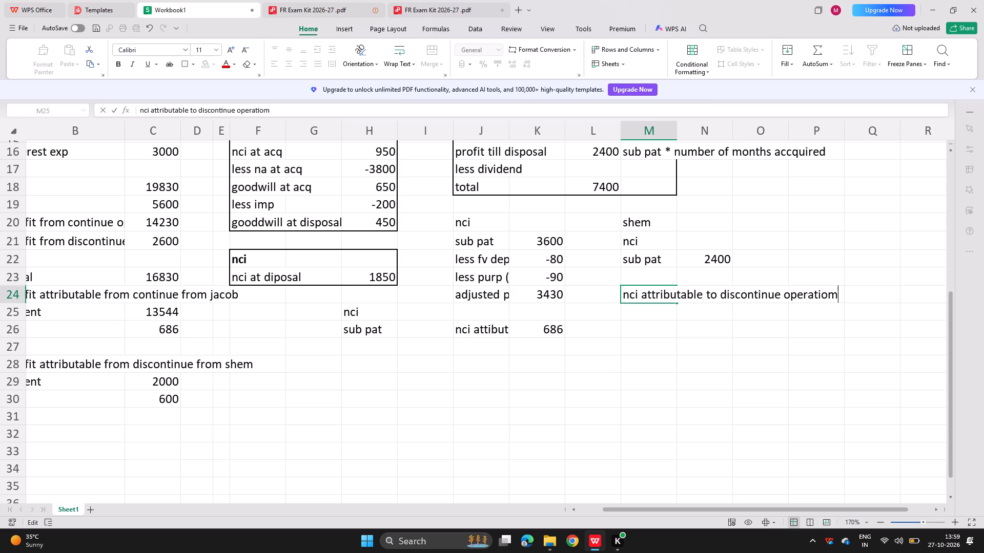
{"action": "key", "text": "n"}
{"action": "key", "text": "Return"}
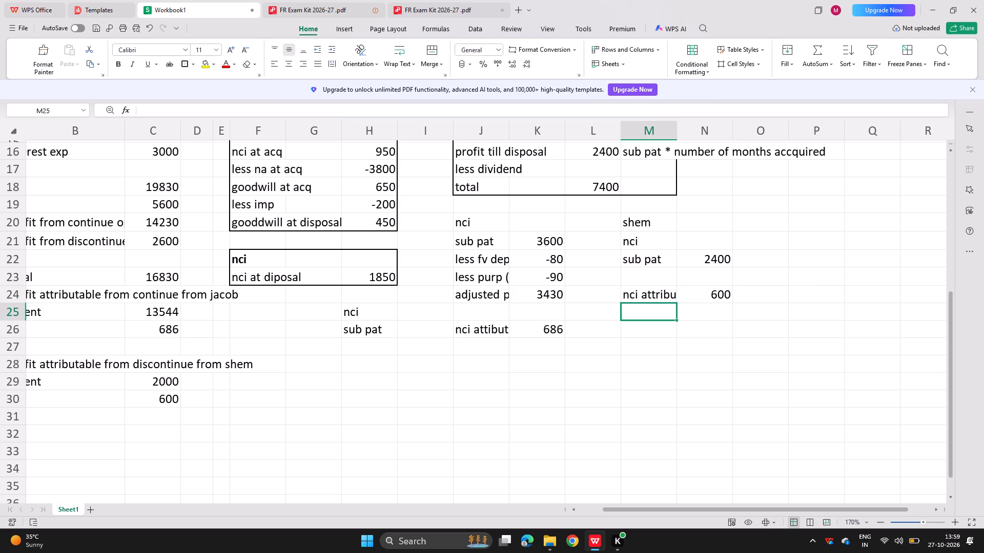
Move the nci working in J20:K26 down one row so it starts at J21.
{"action": "left_click_drag", "start_coordinate": [464, 222], "coordinate": [539, 330]}
{"action": "key", "text": "ctrl+x"}
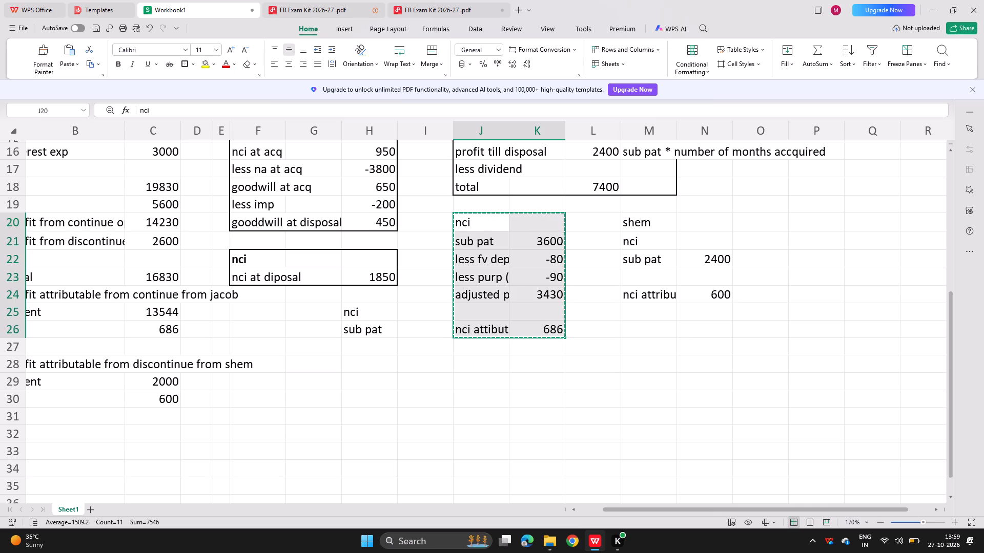
{"action": "left_click", "coordinate": [474, 241]}
{"action": "key", "text": "ctrl+v"}
Enter the heading "jacob" in J20 above the moved nci working.
{"action": "left_click", "coordinate": [482, 222]}
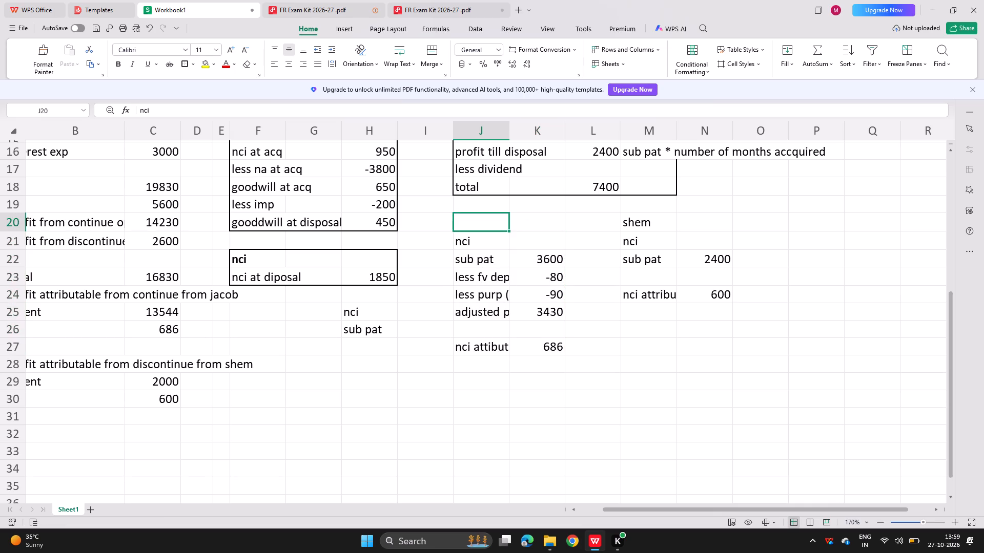
{"action": "type", "text": "jab=cob"}
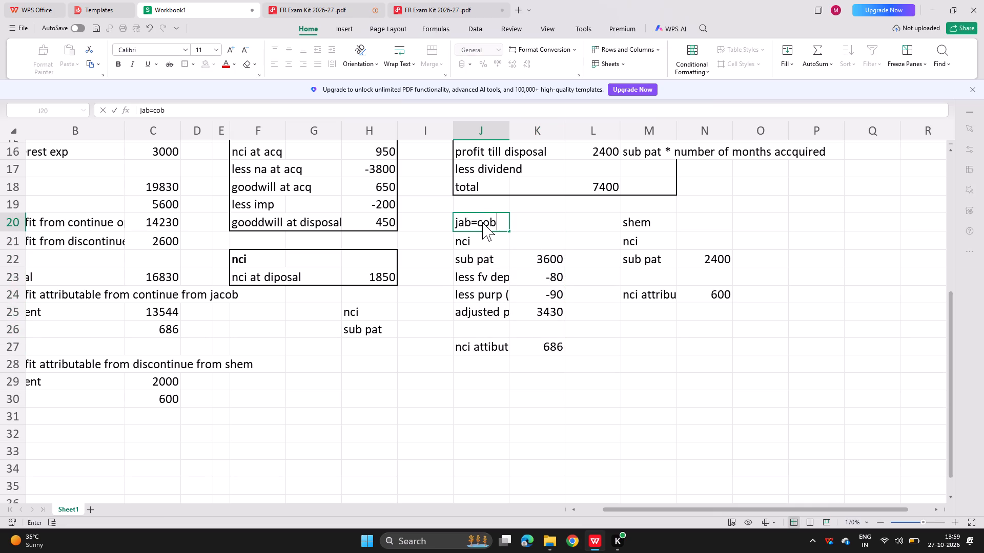
{"action": "key", "text": "BackSpace"}
{"action": "key", "text": "BackSpace"}
{"action": "key", "text": "BackSpace"}
{"action": "key", "text": "BackSpace"}
{"action": "key", "text": "BackSpace"}
{"action": "type", "text": "cob"}
{"action": "key", "text": "Return"}
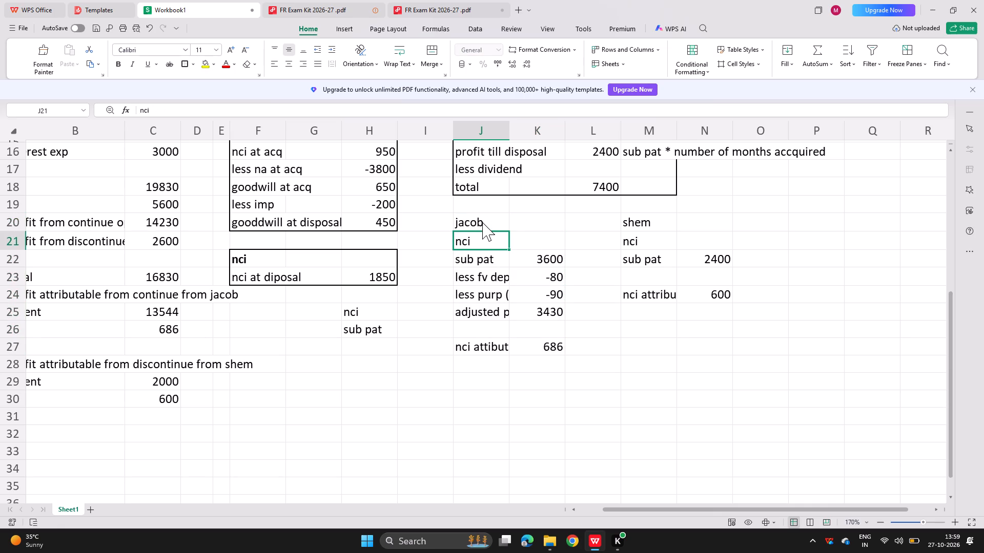
Review the exam kit's answer to question 434 ZEFFER CO, including its workings, against the question and the worksheet.
{"action": "left_click", "coordinate": [409, 0]}
{"action": "scroll", "coordinate": [306, 341], "scroll_direction": "up", "scroll_amount": 1}
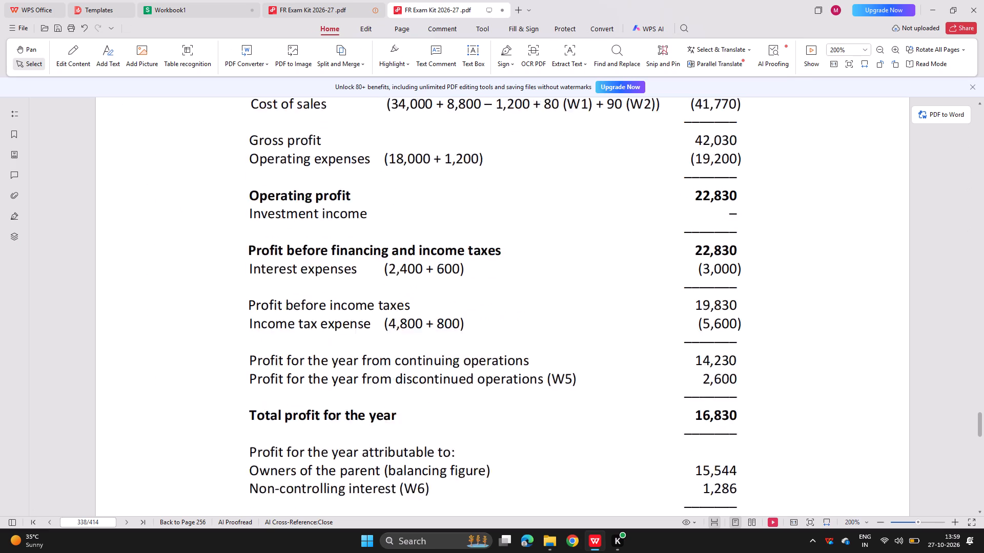
{"action": "scroll", "coordinate": [306, 341], "scroll_direction": "up", "scroll_amount": 1}
{"action": "scroll", "coordinate": [306, 341], "scroll_direction": "down", "scroll_amount": 1}
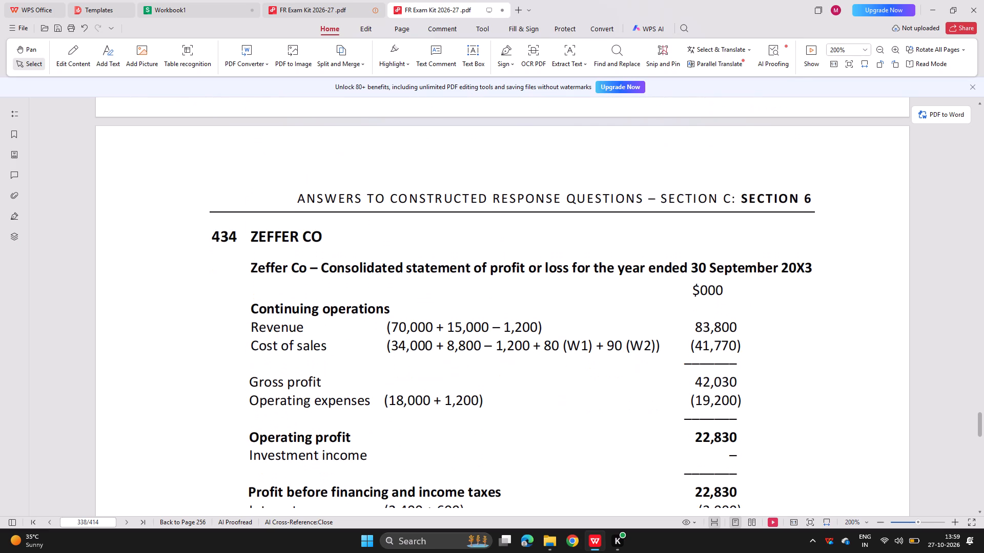
{"action": "scroll", "coordinate": [306, 341], "scroll_direction": "down", "scroll_amount": 1}
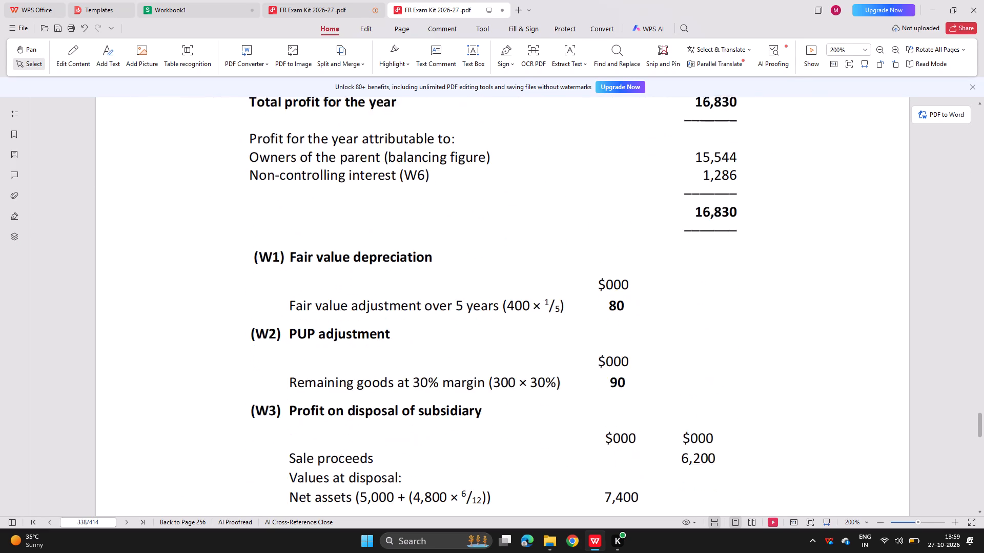
{"action": "scroll", "coordinate": [306, 341], "scroll_direction": "down", "scroll_amount": 1}
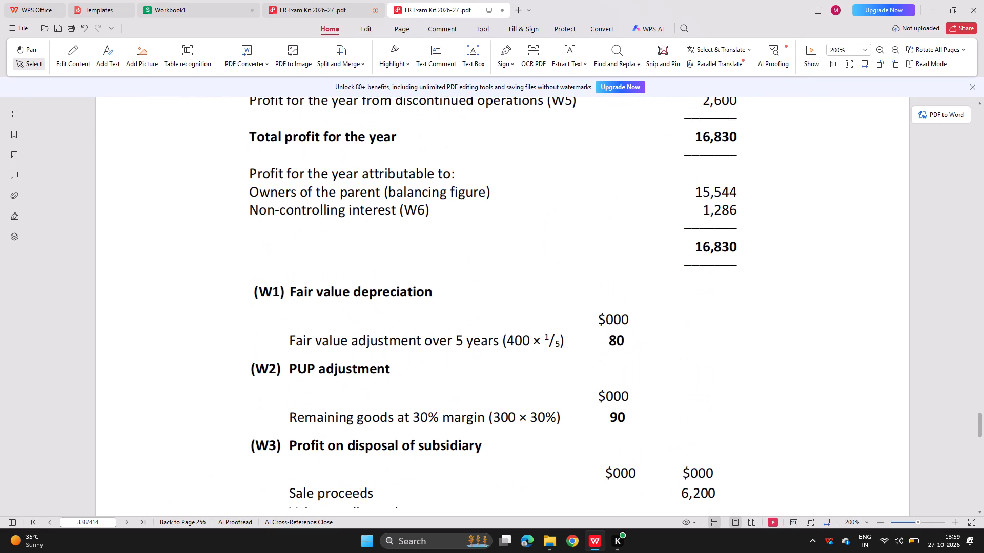
{"action": "scroll", "coordinate": [306, 341], "scroll_direction": "down", "scroll_amount": 1}
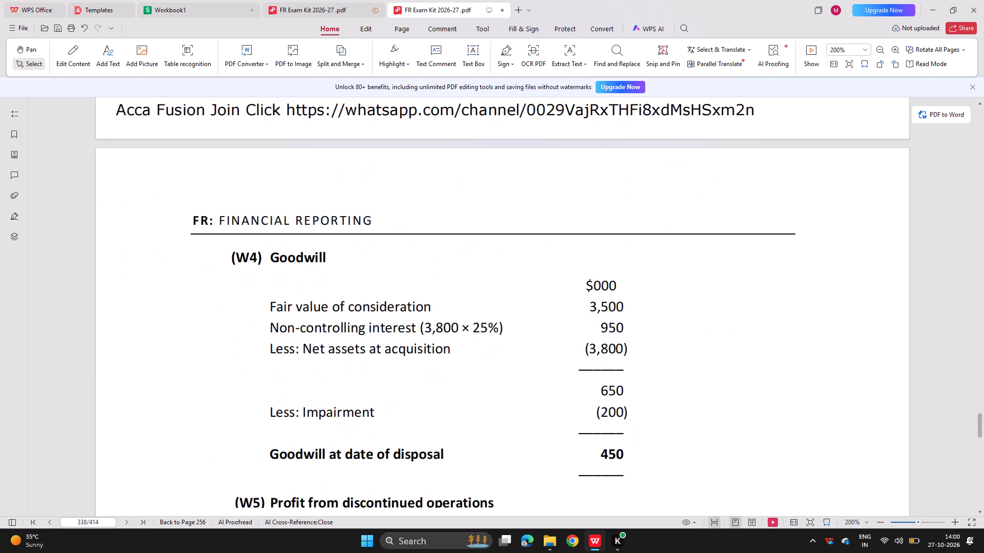
{"action": "scroll", "coordinate": [306, 341], "scroll_direction": "down", "scroll_amount": 2}
{"action": "left_click", "coordinate": [333, 0]}
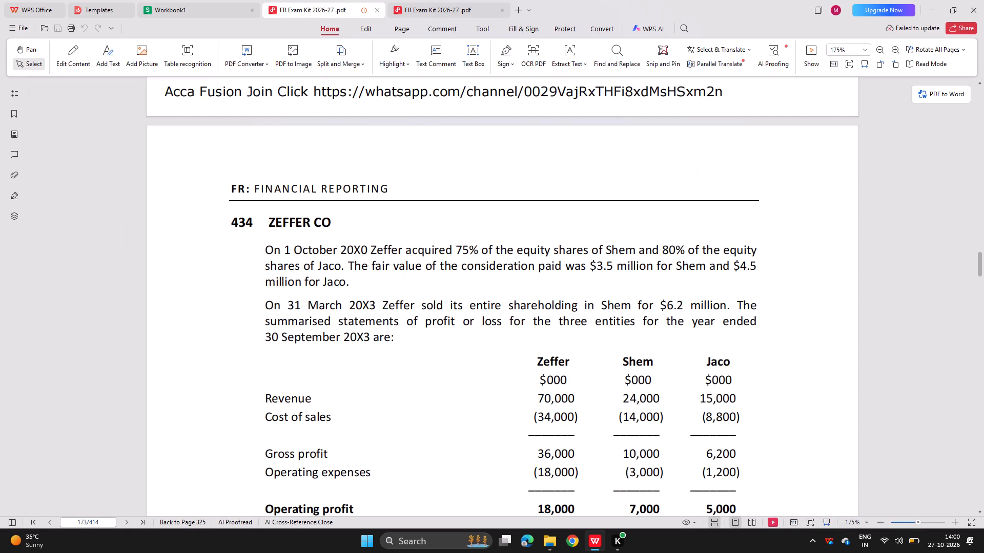
{"action": "left_click", "coordinate": [187, 0]}
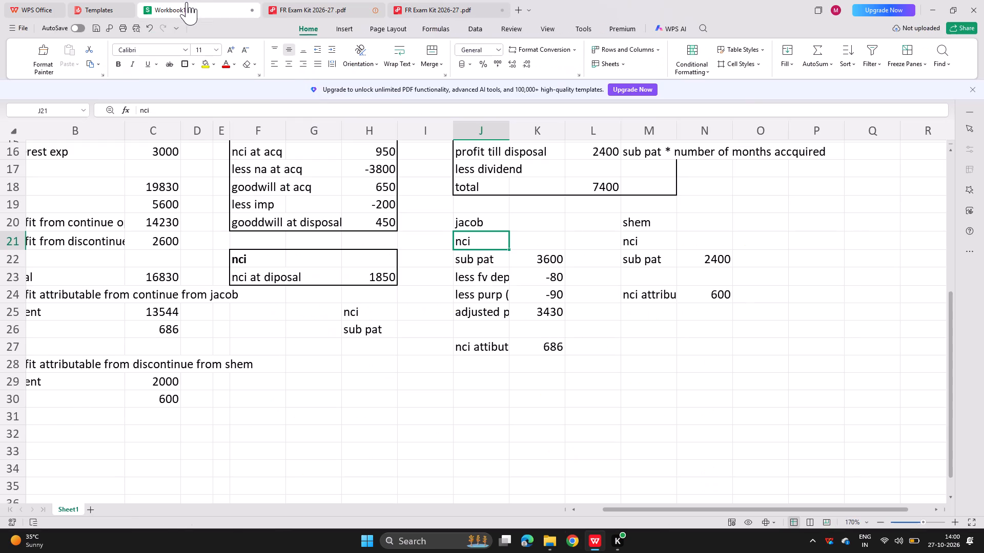
{"action": "left_click", "coordinate": [321, 0]}
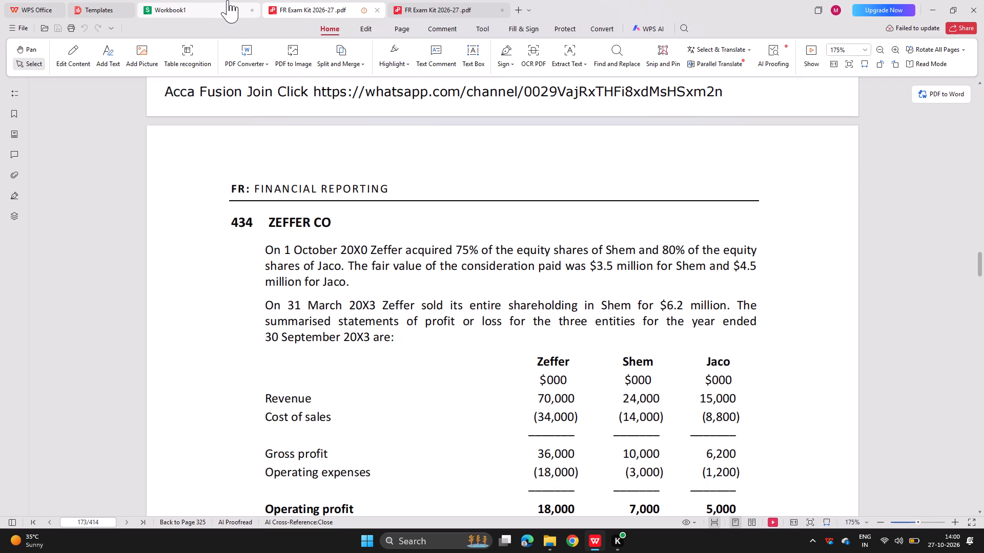
{"action": "left_click", "coordinate": [224, 1]}
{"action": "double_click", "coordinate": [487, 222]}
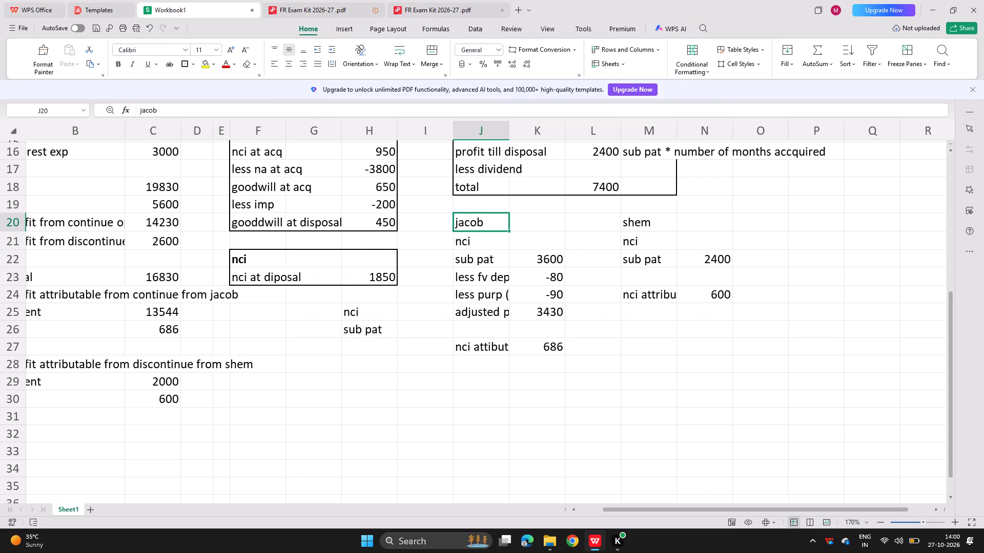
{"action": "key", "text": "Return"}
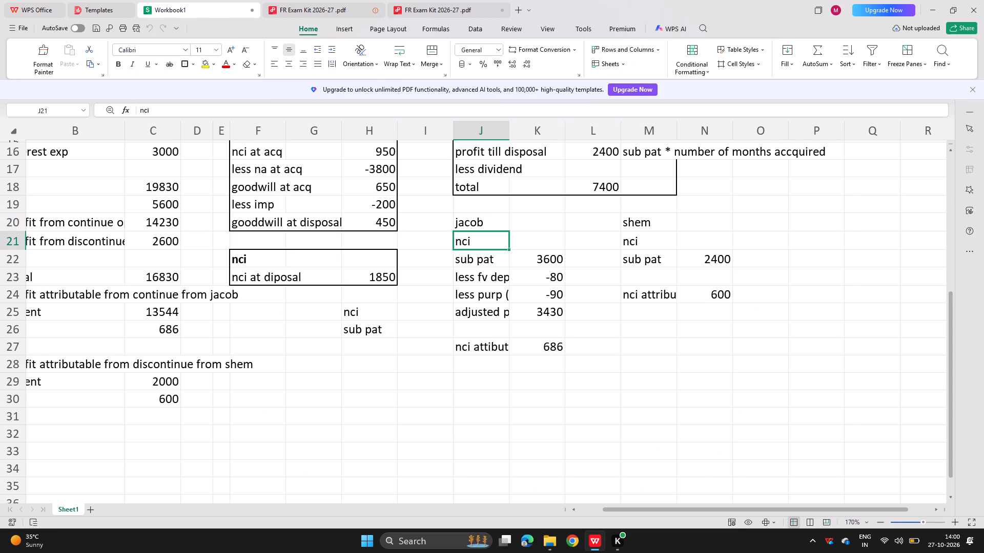
Add an outside border around the jacob nci working in J20:K27 and the shem nci working in M20:N24.
{"action": "left_click_drag", "start_coordinate": [465, 225], "coordinate": [558, 352]}
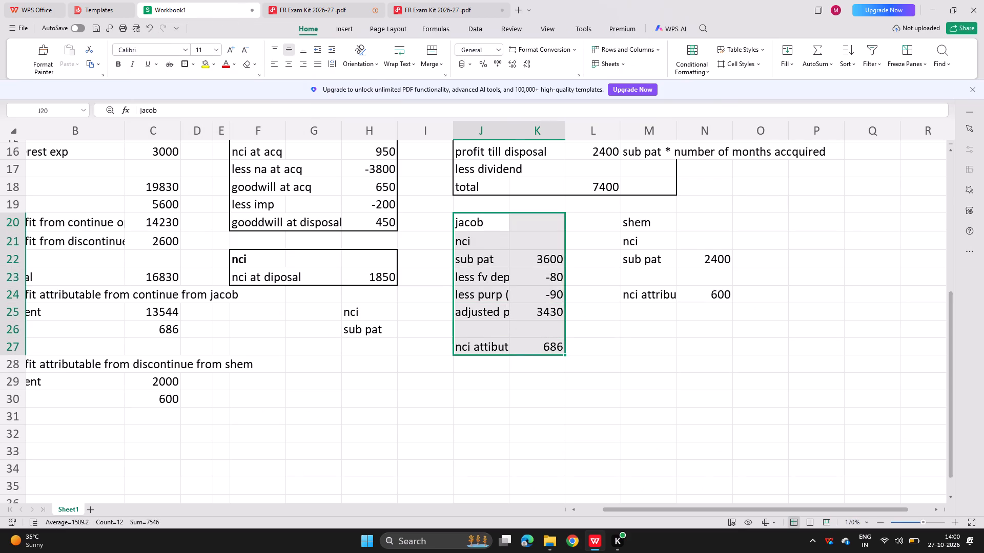
{"action": "left_click", "coordinate": [183, 60]}
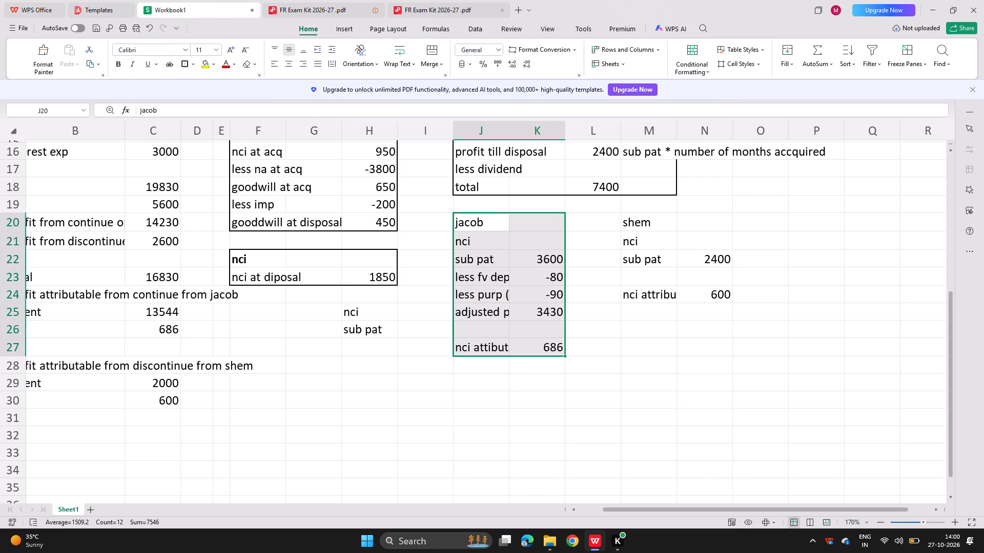
{"action": "left_click_drag", "start_coordinate": [641, 224], "coordinate": [700, 292]}
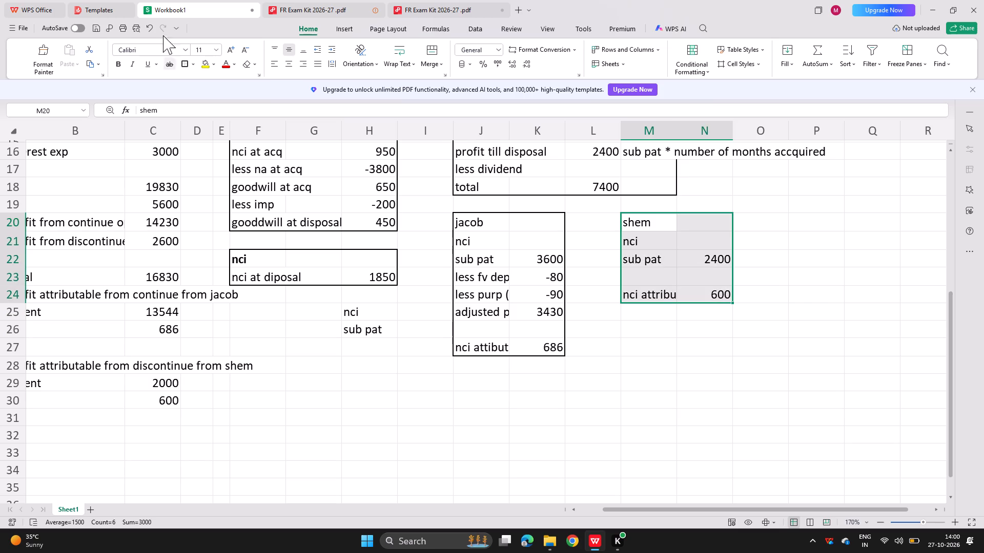
{"action": "left_click", "coordinate": [184, 60]}
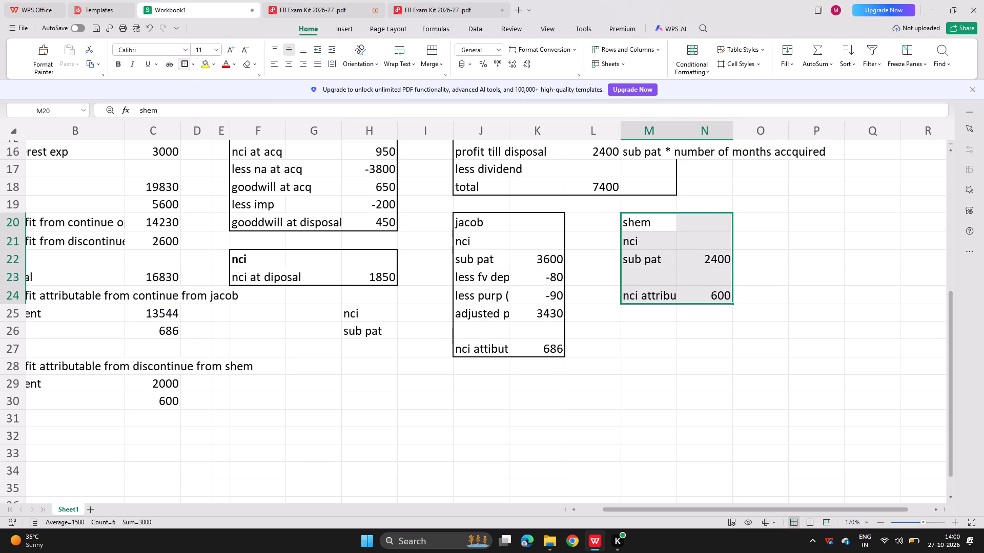
Delete the leftover "nci" and "sub pat" labels in H25:H26.
{"action": "left_click", "coordinate": [260, 359]}
{"action": "scroll", "coordinate": [260, 359], "scroll_direction": "right", "scroll_amount": 2}
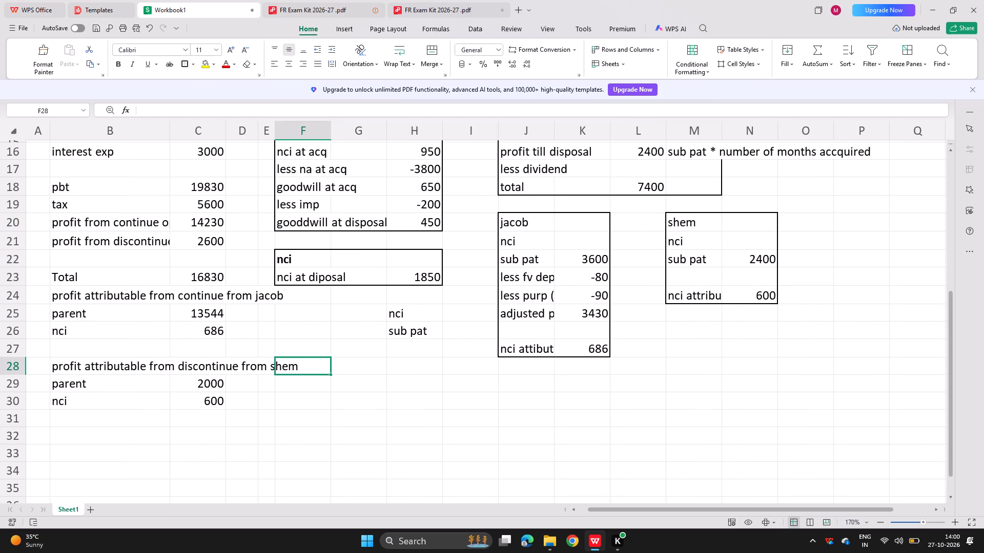
{"action": "left_click_drag", "start_coordinate": [406, 316], "coordinate": [411, 336]}
{"action": "key", "text": "Delete"}
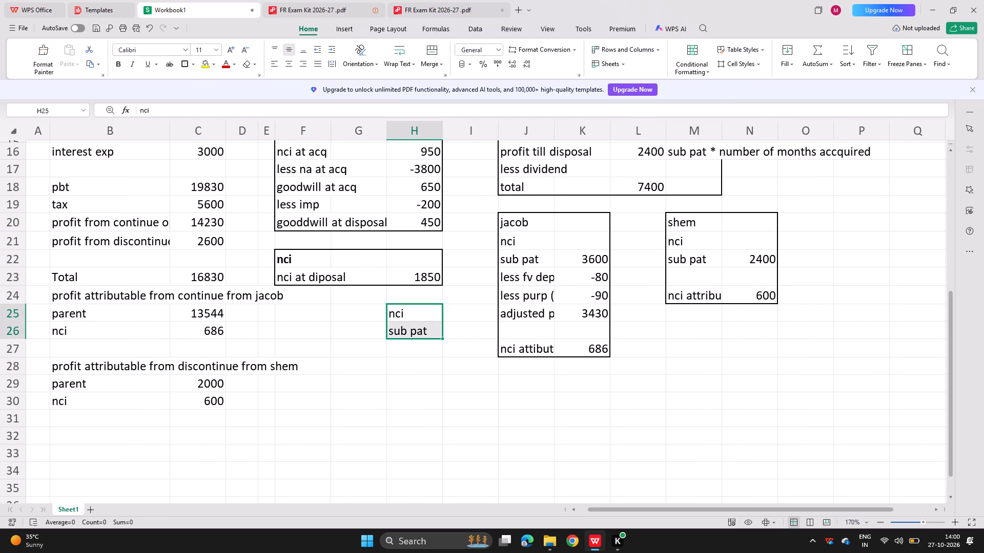
{"action": "left_click", "coordinate": [365, 335]}
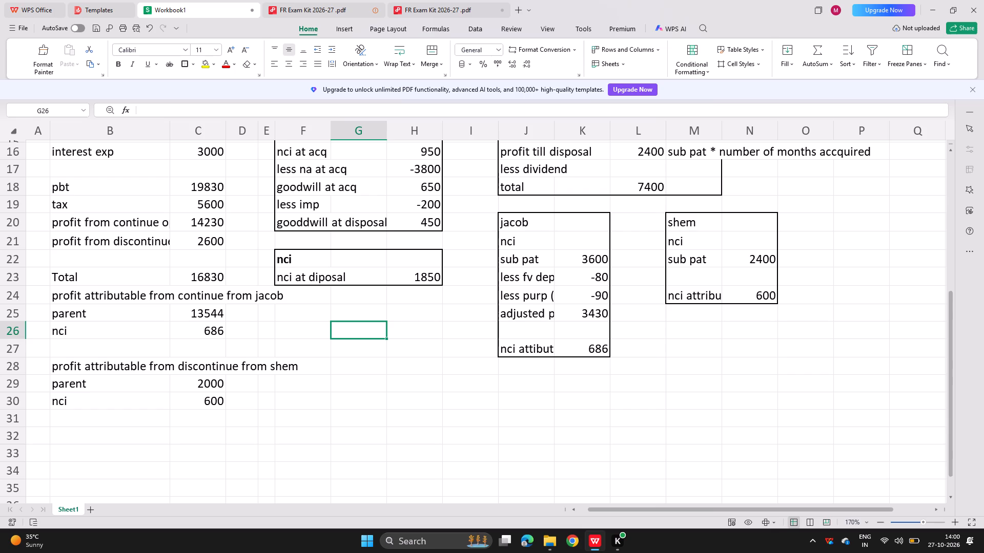
Check the subsidiary's name in question 434 of the exam kit and correct the J20 heading to "jaco".
{"action": "left_click", "coordinate": [305, 0]}
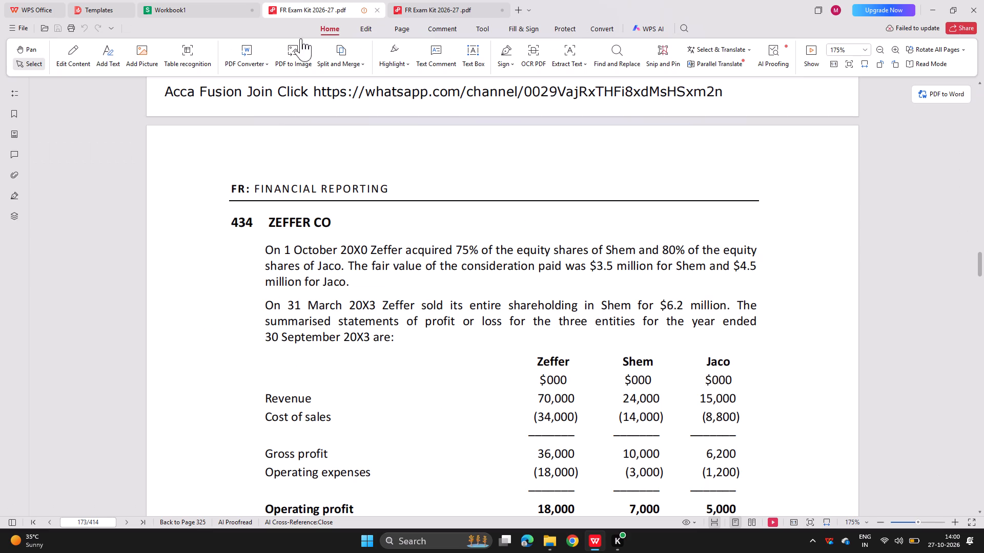
{"action": "scroll", "coordinate": [292, 319], "scroll_direction": "down", "scroll_amount": 1}
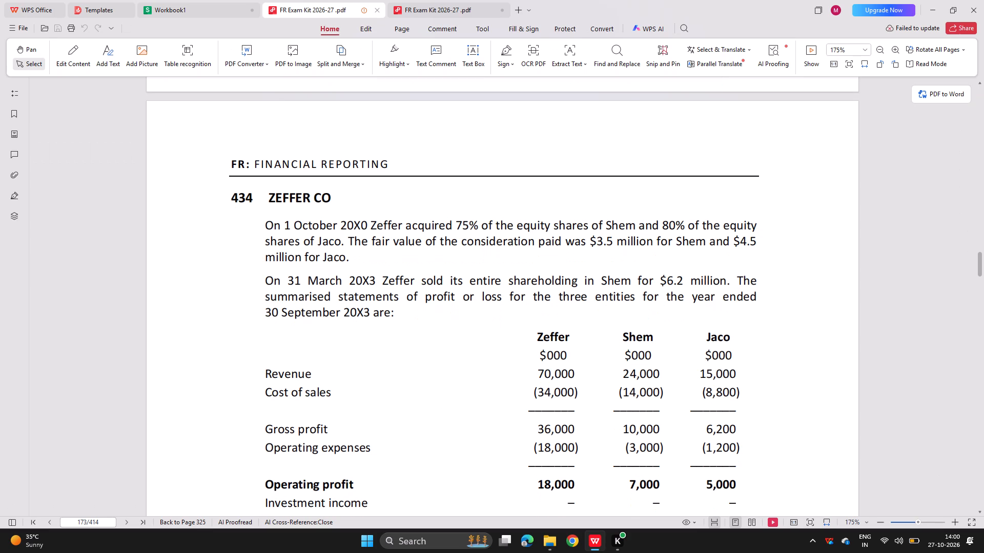
{"action": "left_click", "coordinate": [205, 0]}
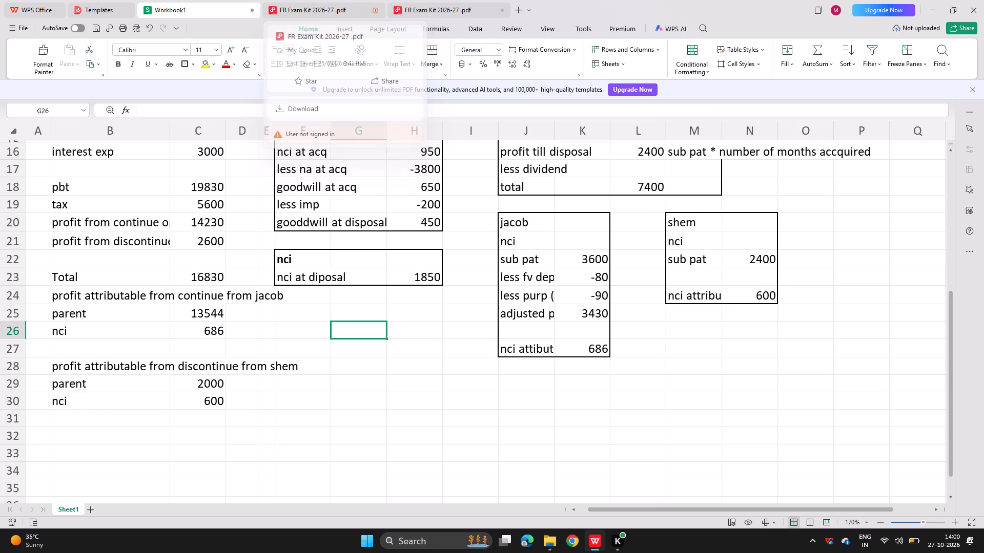
{"action": "double_click", "coordinate": [528, 222]}
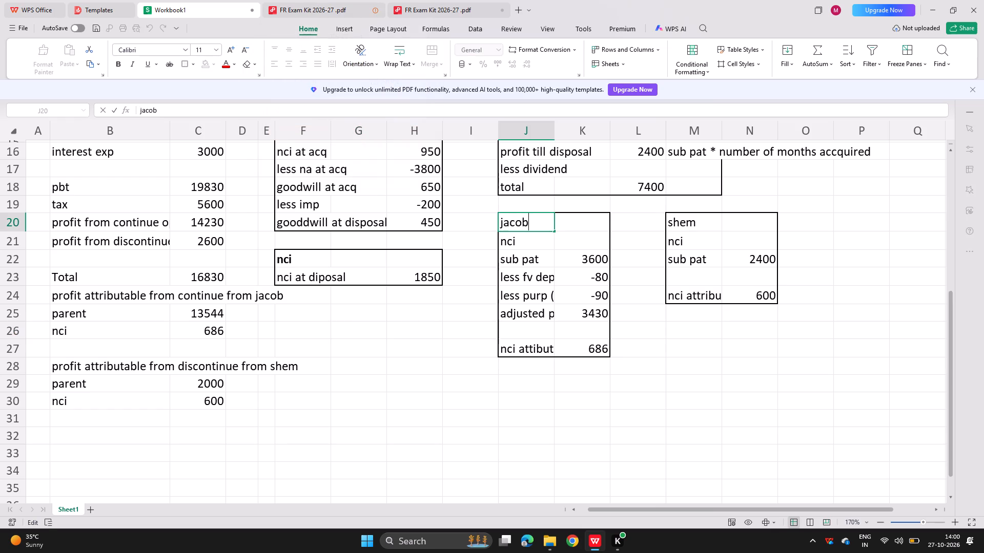
{"action": "key", "text": "BackSpace"}
{"action": "key", "text": "Return"}
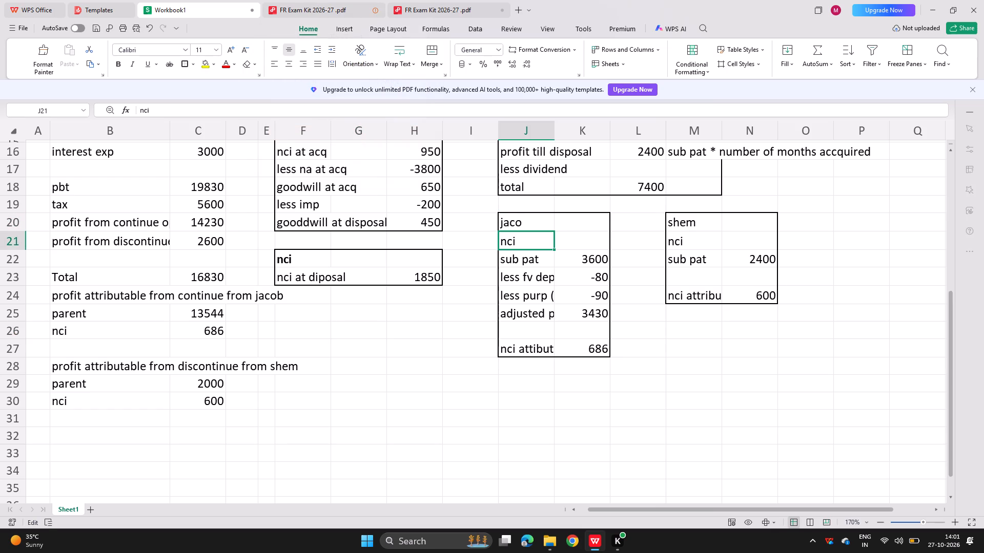
Review the bordered workings on the sheet, from the disposal gain and goodwill blocks to the nci blocks.
{"action": "scroll", "coordinate": [397, 247], "scroll_direction": "up", "scroll_amount": 3}
{"action": "scroll", "coordinate": [397, 247], "scroll_direction": "down", "scroll_amount": 1}
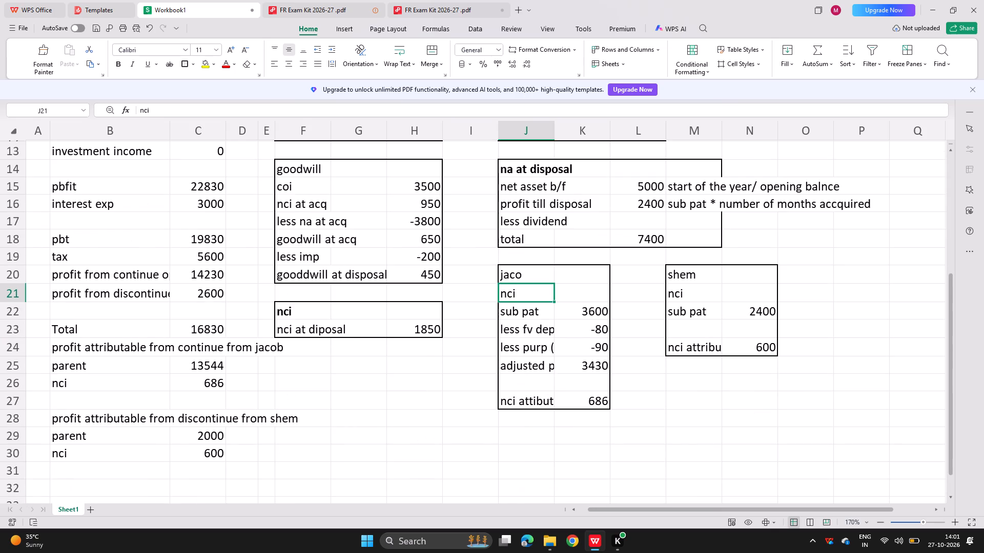
{"action": "scroll", "coordinate": [397, 247], "scroll_direction": "up", "scroll_amount": 6}
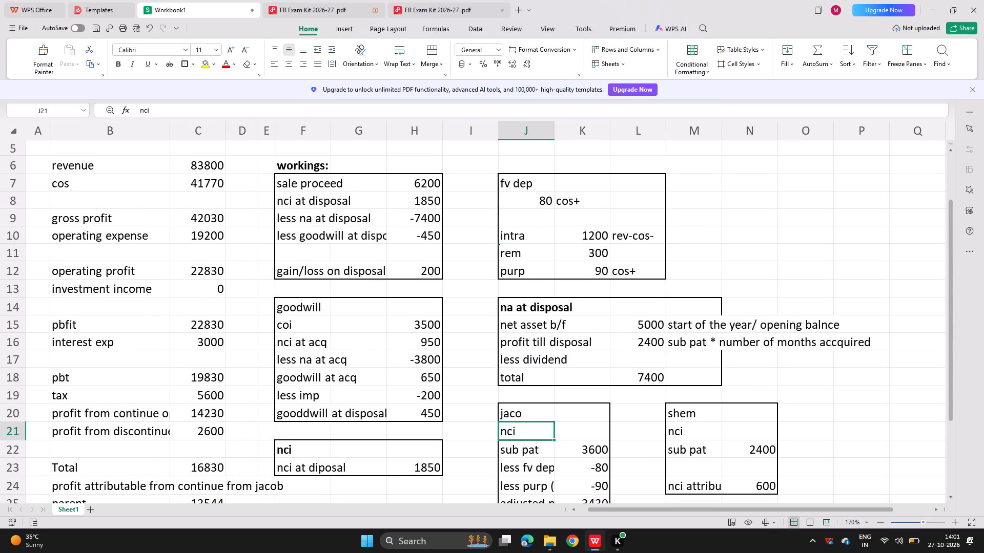
{"action": "left_click_drag", "start_coordinate": [284, 166], "coordinate": [433, 437]}
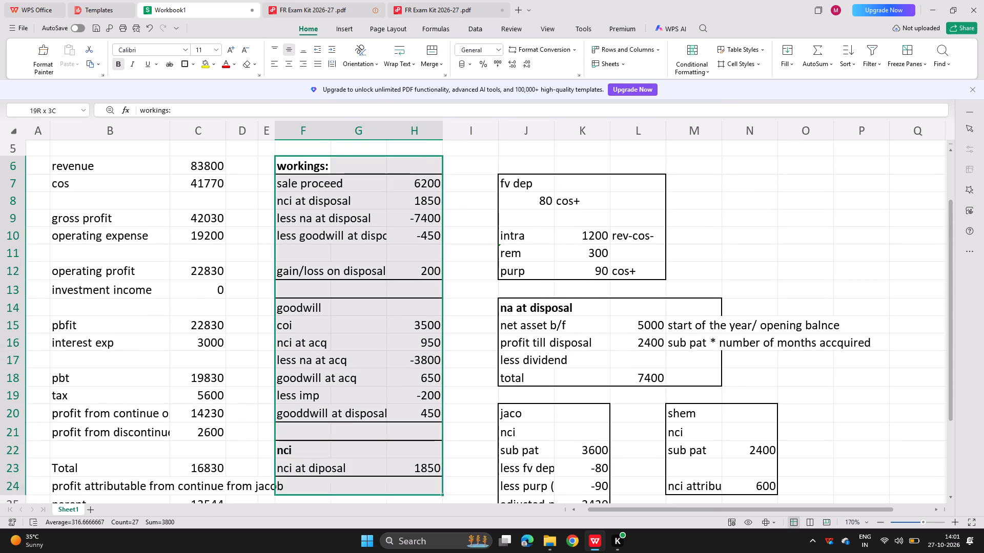
{"action": "left_click_drag", "start_coordinate": [433, 437], "coordinate": [429, 278]}
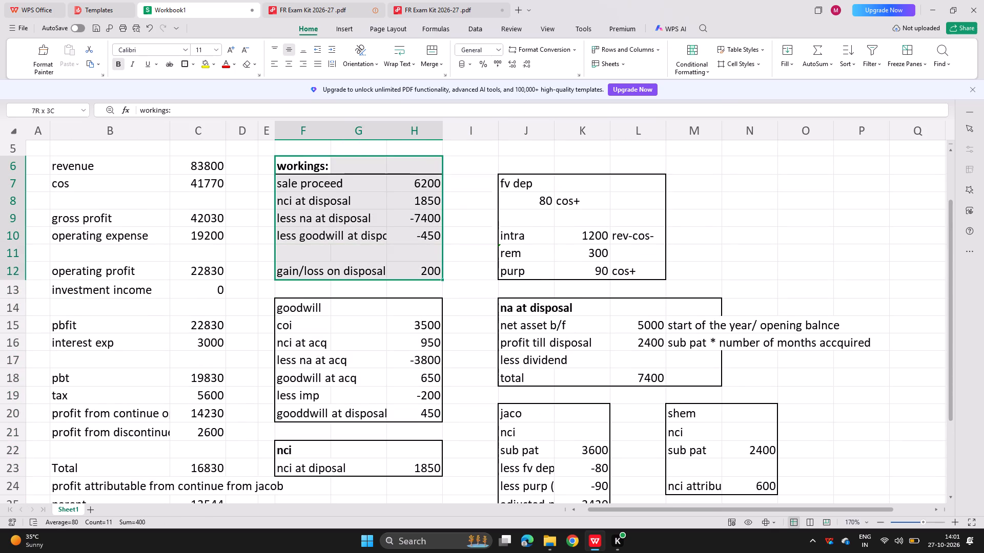
{"action": "left_click_drag", "start_coordinate": [429, 278], "coordinate": [499, 298]}
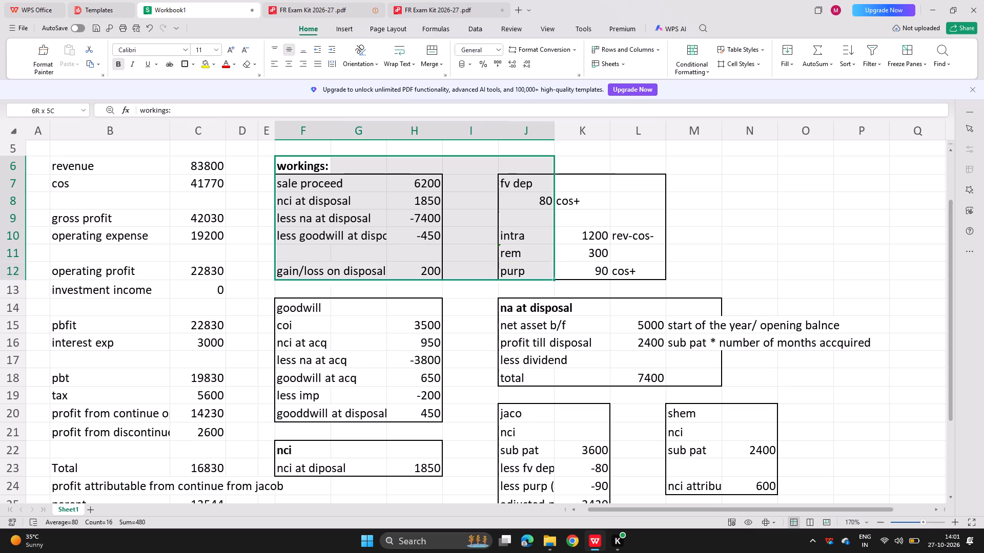
{"action": "left_click_drag", "start_coordinate": [499, 298], "coordinate": [409, 413]}
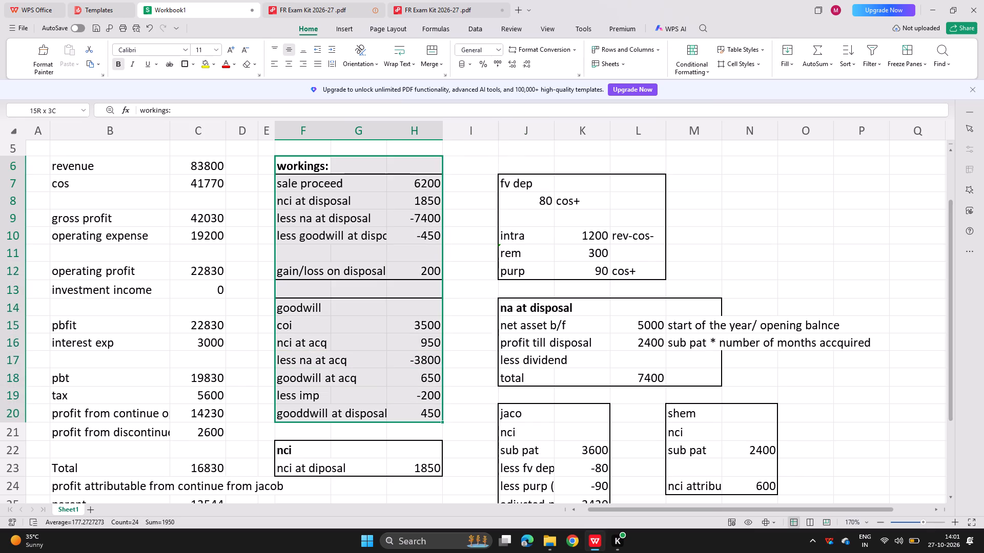
{"action": "left_click_drag", "start_coordinate": [409, 413], "coordinate": [452, 361]}
{"action": "left_click", "coordinate": [452, 361]}
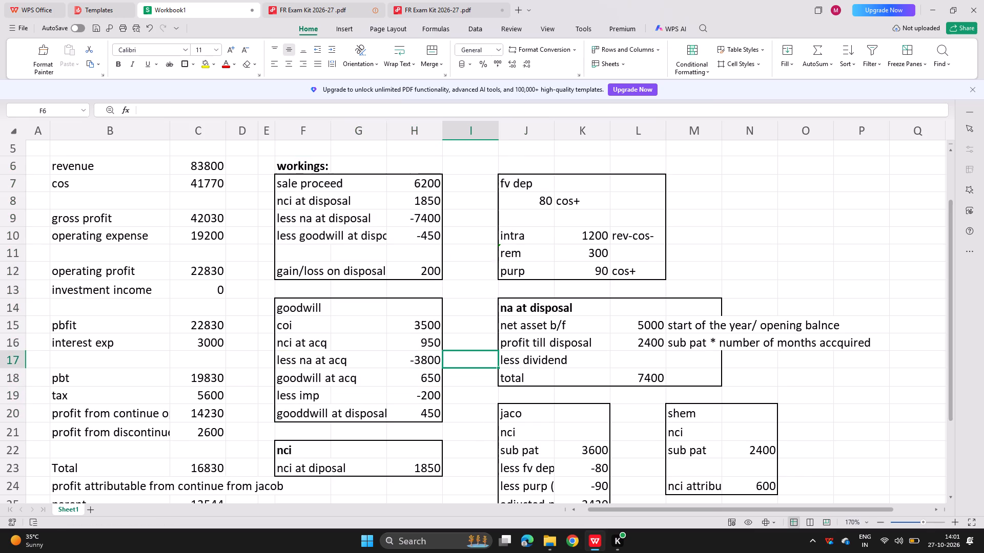
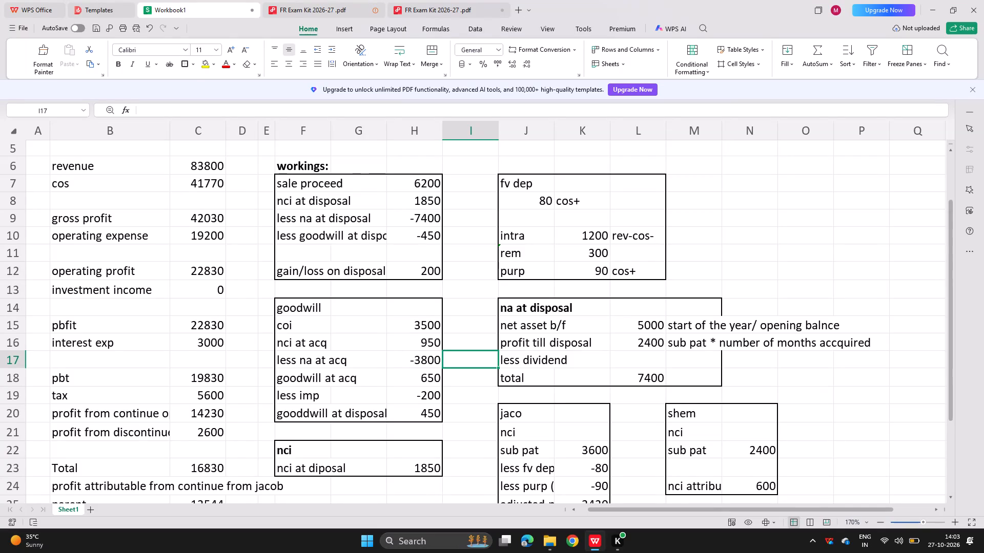
Review the finished statement from revenue down to the parent and nci profit splits, alongside the bordered workings.
{"action": "scroll", "coordinate": [260, 358], "scroll_direction": "down", "scroll_amount": 8}
{"action": "left_click", "coordinate": [163, 381]}
{"action": "scroll", "coordinate": [163, 381], "scroll_direction": "down", "scroll_amount": 2}
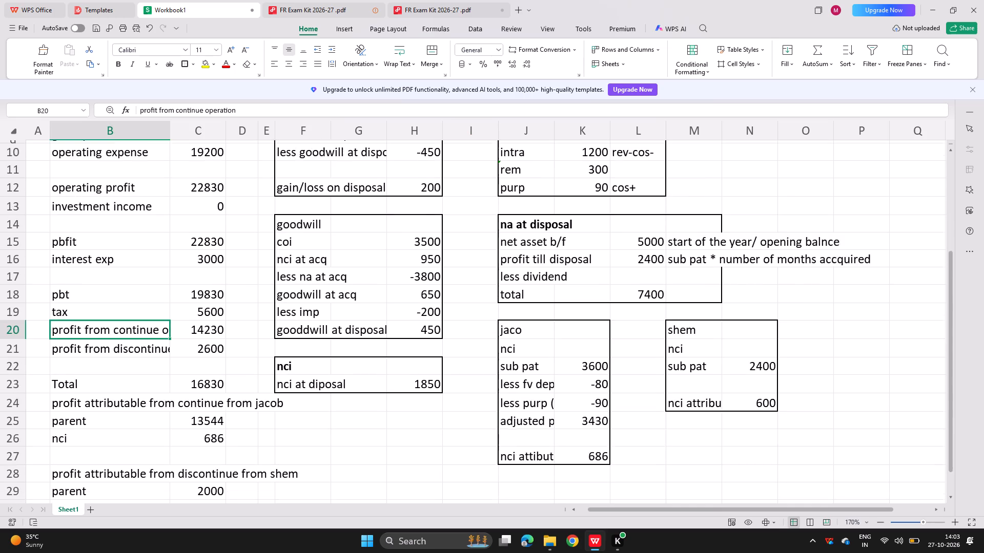
{"action": "scroll", "coordinate": [163, 381], "scroll_direction": "down", "scroll_amount": 4}
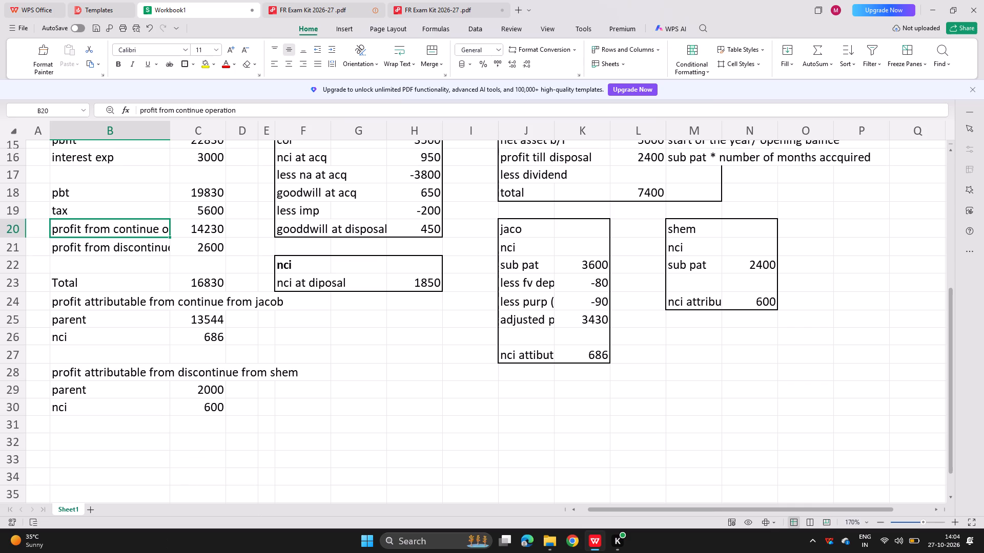
{"action": "scroll", "coordinate": [137, 346], "scroll_direction": "up", "scroll_amount": 6}
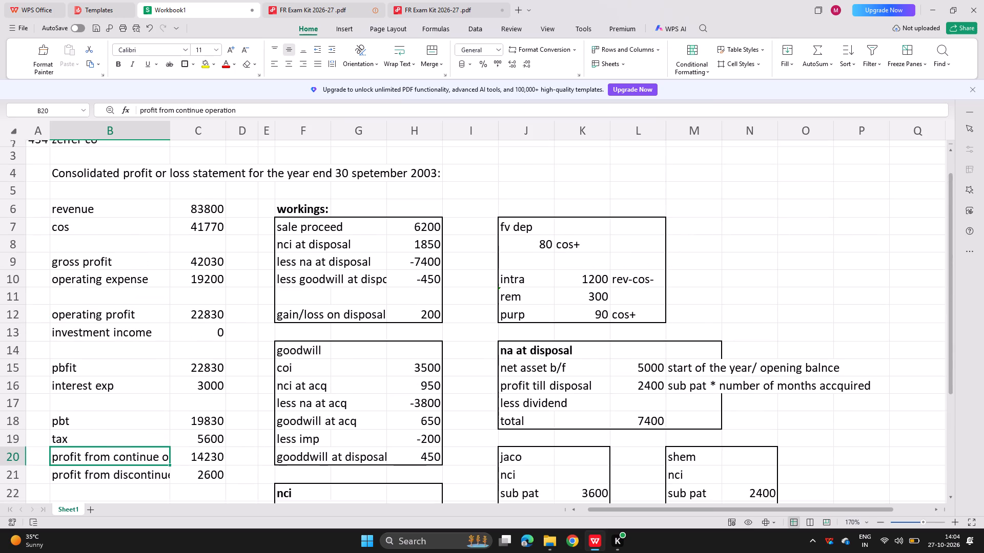
{"action": "scroll", "coordinate": [62, 184], "scroll_direction": "right", "scroll_amount": 2}
{"action": "scroll", "coordinate": [62, 184], "scroll_direction": "up", "scroll_amount": 2}
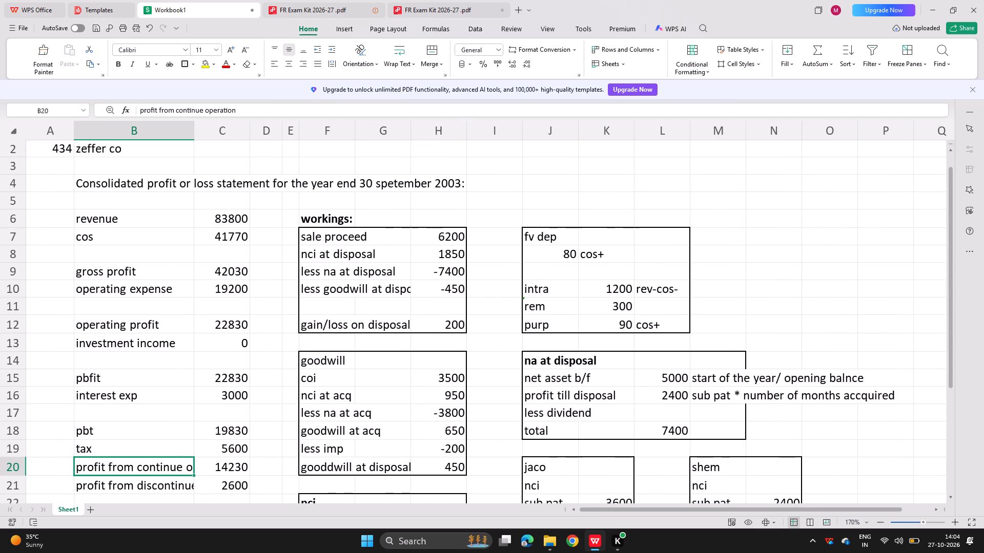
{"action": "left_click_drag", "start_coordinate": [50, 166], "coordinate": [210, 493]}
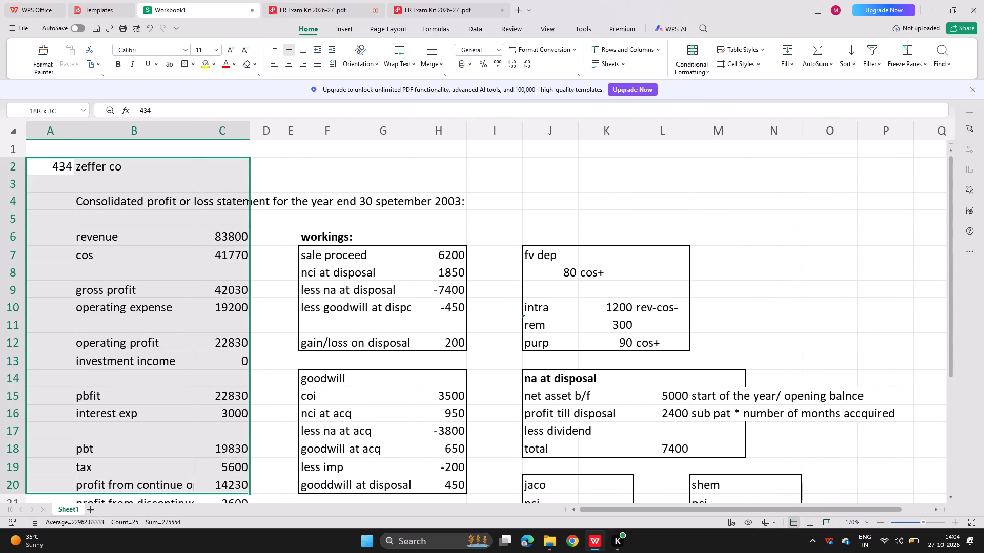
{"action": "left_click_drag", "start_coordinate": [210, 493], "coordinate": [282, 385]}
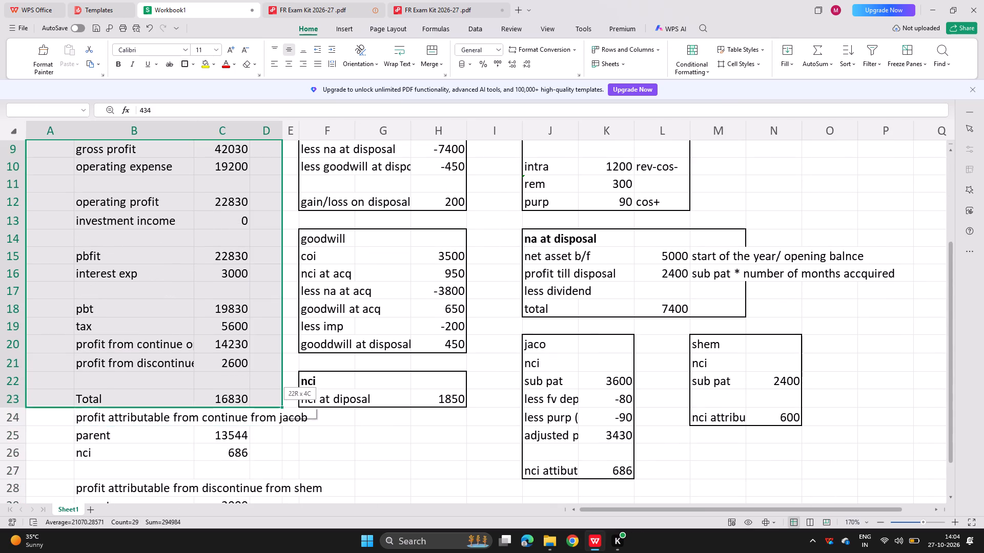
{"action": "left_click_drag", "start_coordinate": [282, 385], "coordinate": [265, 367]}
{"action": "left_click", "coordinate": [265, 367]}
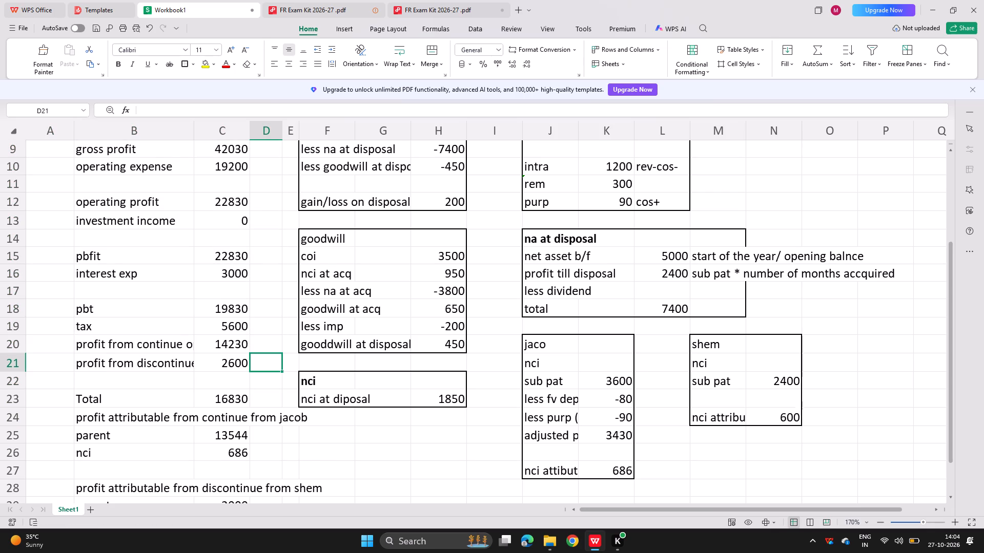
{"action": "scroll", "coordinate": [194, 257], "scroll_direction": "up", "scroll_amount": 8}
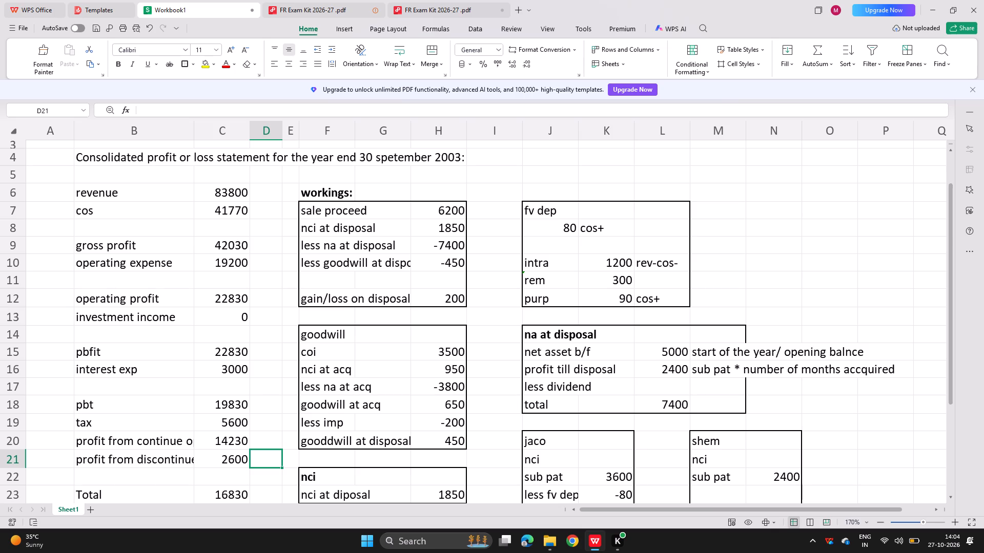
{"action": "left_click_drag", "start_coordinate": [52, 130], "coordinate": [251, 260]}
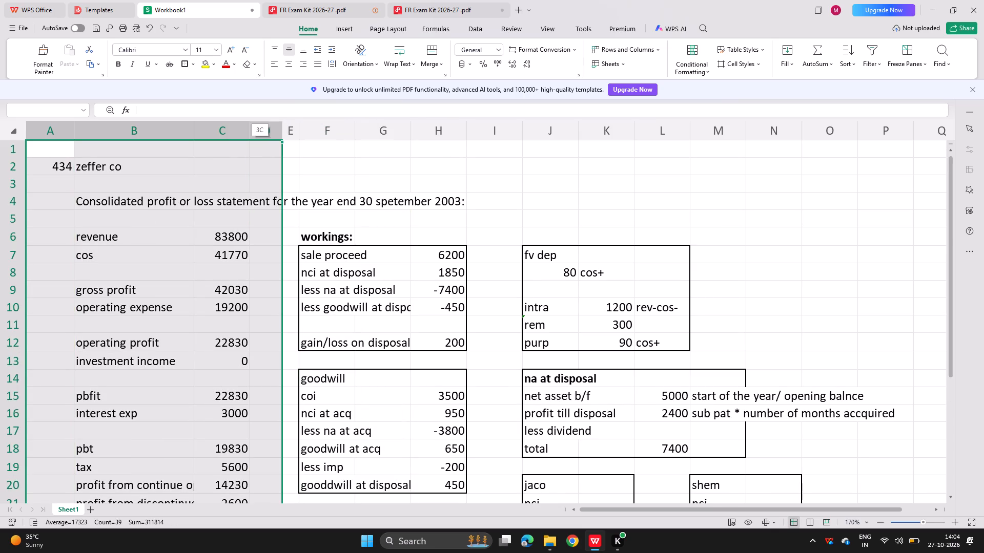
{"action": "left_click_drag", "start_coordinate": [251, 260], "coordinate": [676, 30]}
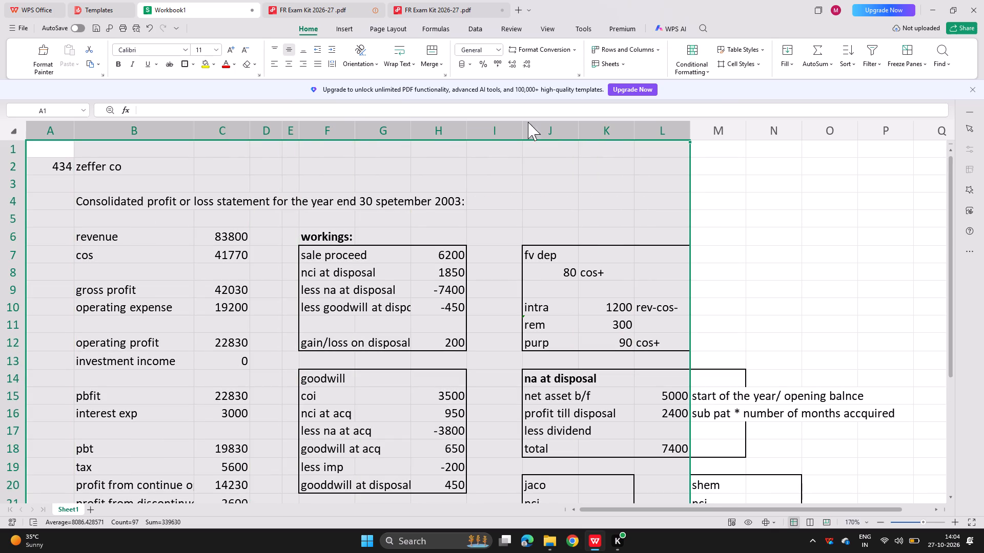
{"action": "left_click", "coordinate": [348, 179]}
Start saving the unsaved Workbook1 as a file.
{"action": "scroll", "coordinate": [348, 179], "scroll_direction": "down", "scroll_amount": 2}
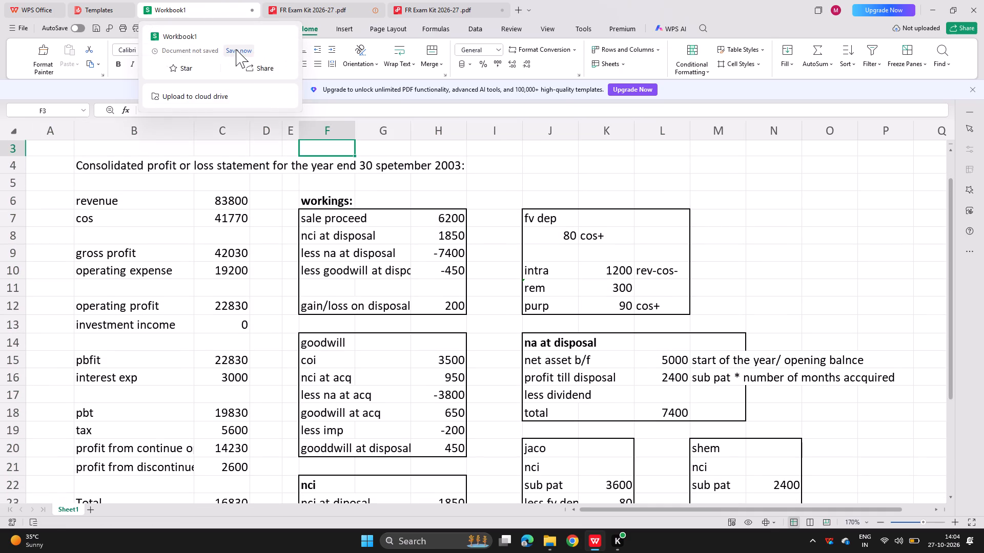
{"action": "left_click", "coordinate": [236, 49]}
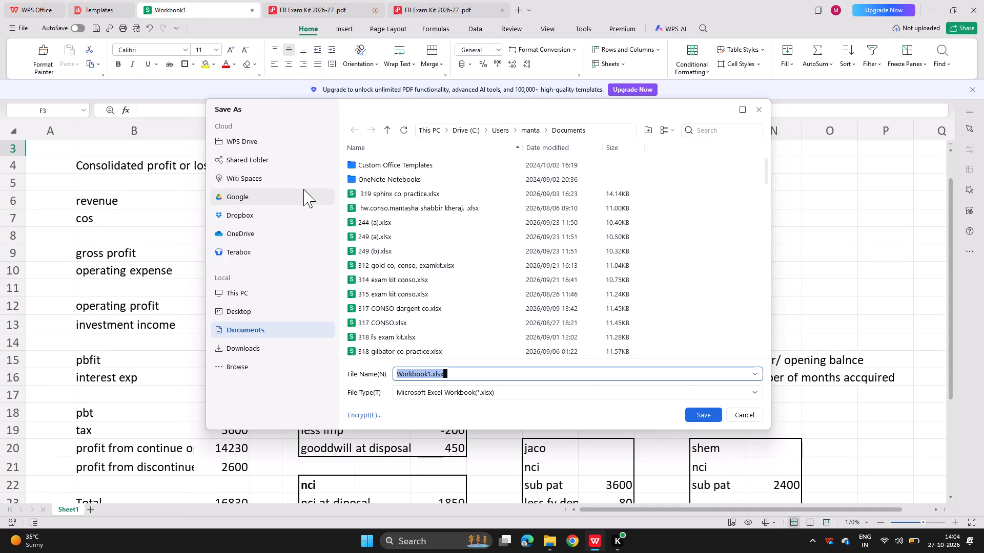
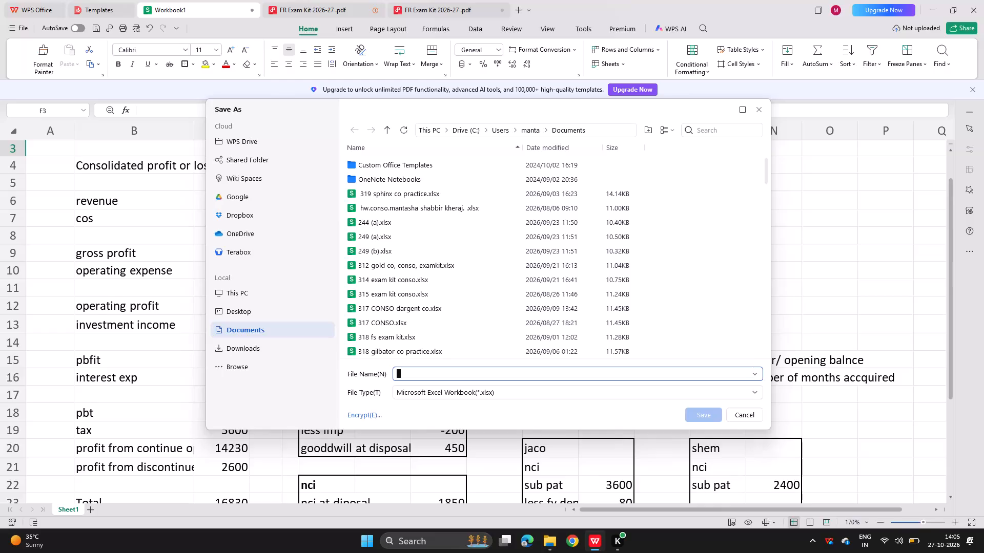
Save the workbook in Documents as an Excel workbook named 434 zeffer co.
{"action": "type", "text": "434"}
{"action": "key", "text": "space"}
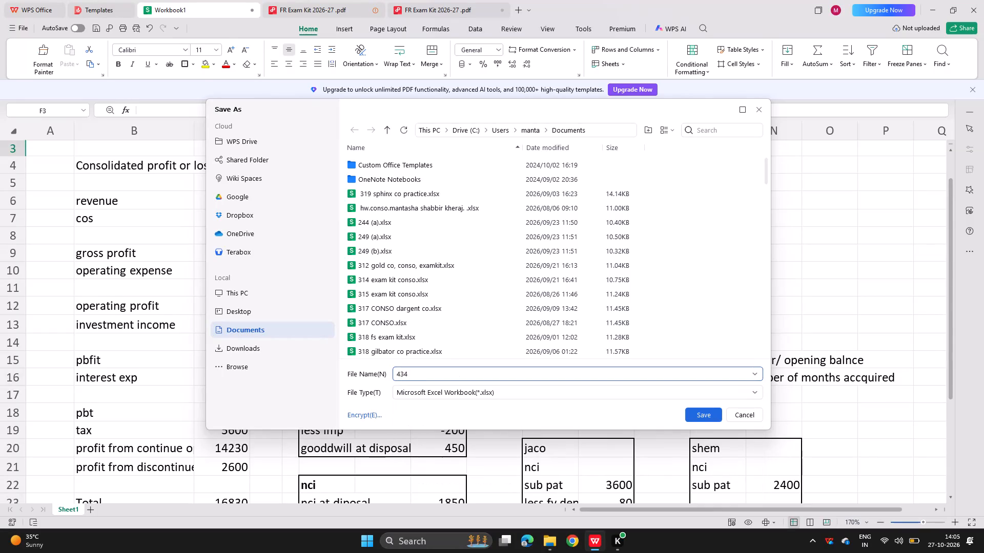
{"action": "type", "text": "zeffer co"}
{"action": "left_click", "coordinate": [699, 412]}
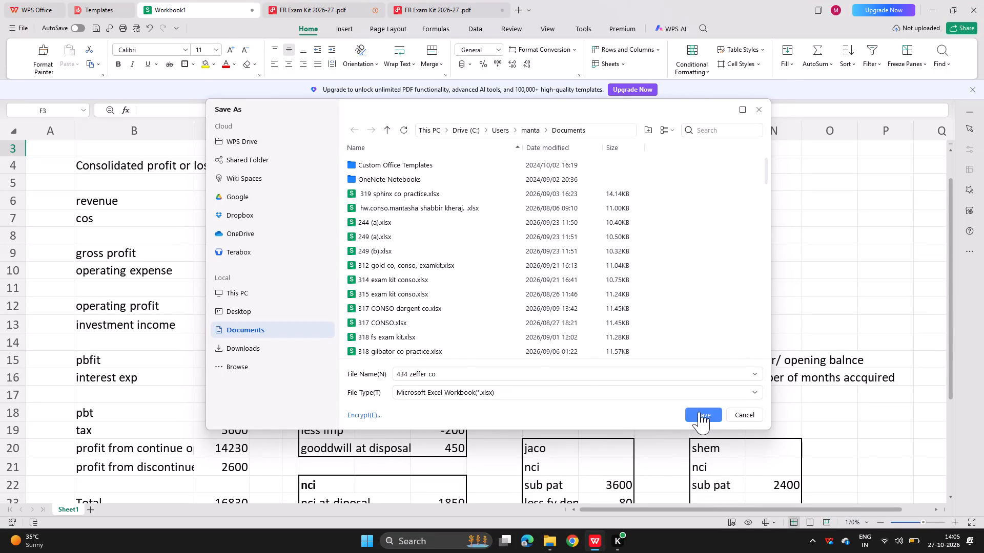
Rename the saved file as 434 zeffer co sopl.
{"action": "scroll", "coordinate": [422, 318], "scroll_direction": "up", "scroll_amount": 4}
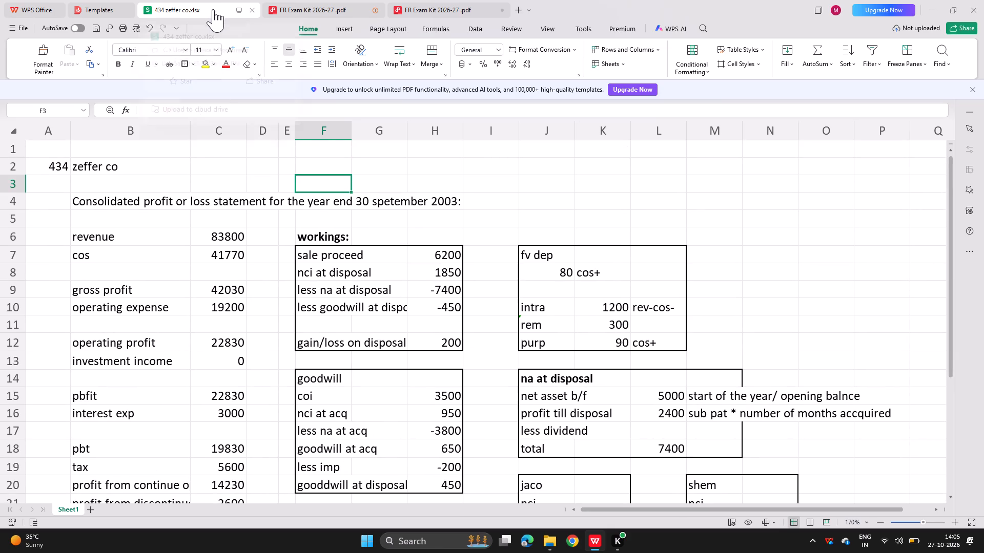
{"action": "left_click", "coordinate": [215, 39]}
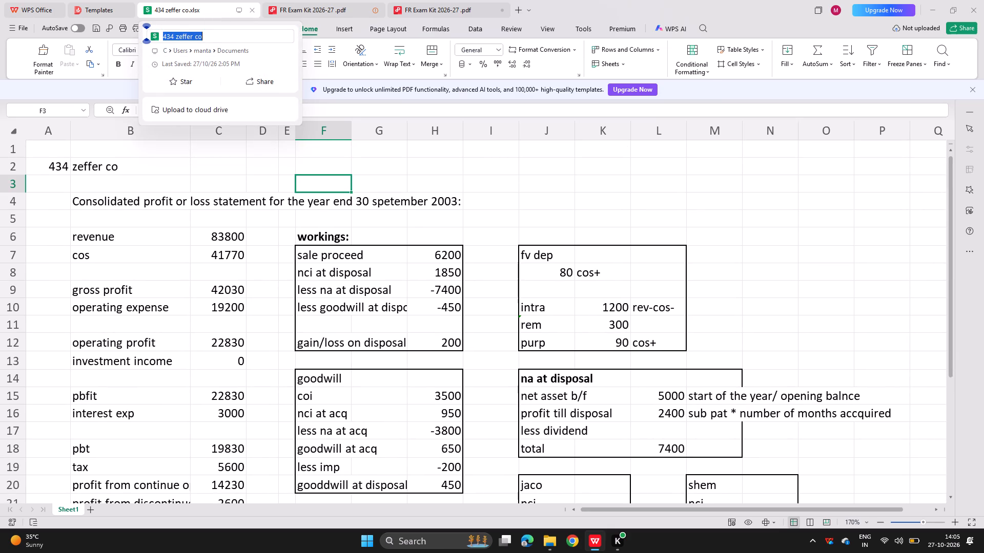
{"action": "left_click", "coordinate": [215, 39]}
{"action": "key", "text": "space"}
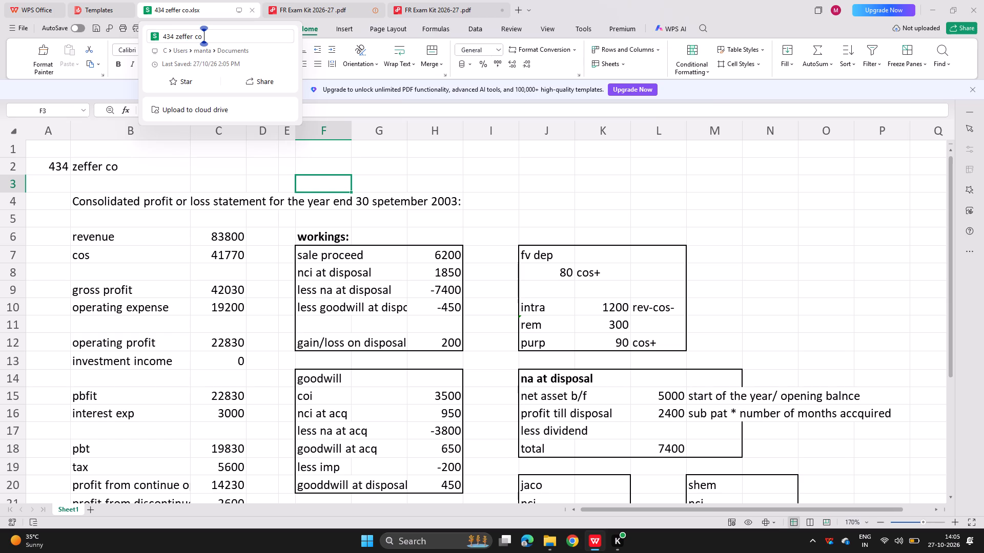
{"action": "type", "text": "pro"}
{"action": "key", "text": "BackSpace"}
{"action": "key", "text": "BackSpace"}
{"action": "key", "text": "BackSpace"}
{"action": "type", "text": "sopl"}
{"action": "key", "text": "Return"}
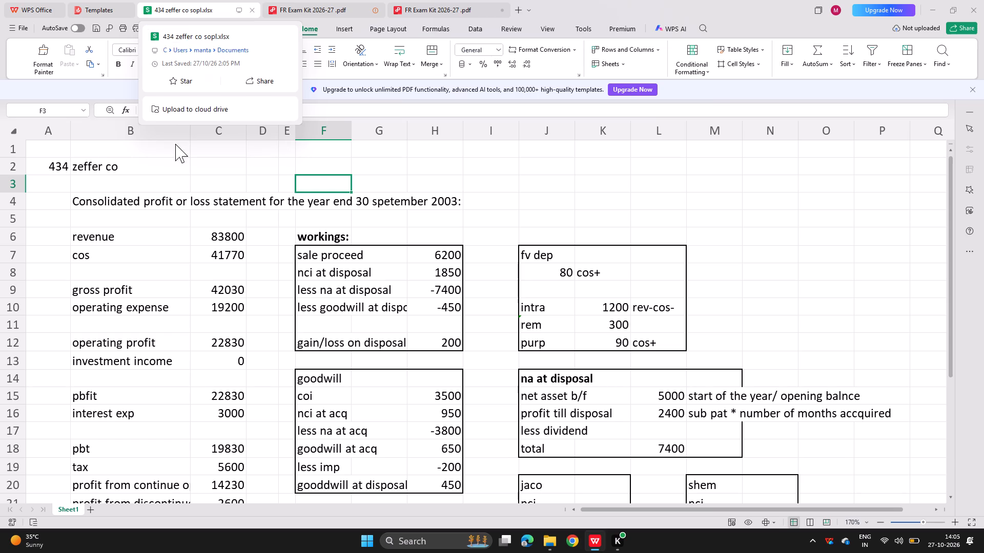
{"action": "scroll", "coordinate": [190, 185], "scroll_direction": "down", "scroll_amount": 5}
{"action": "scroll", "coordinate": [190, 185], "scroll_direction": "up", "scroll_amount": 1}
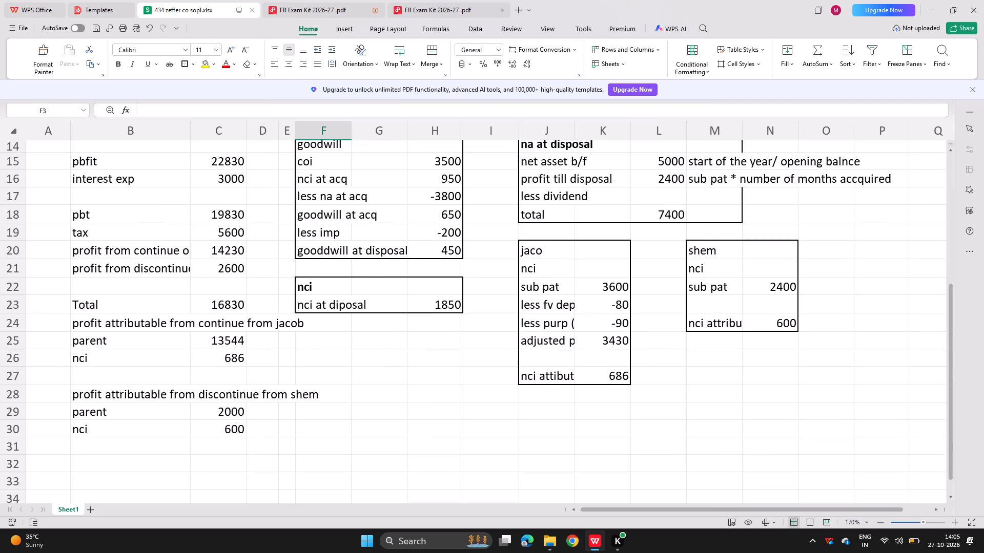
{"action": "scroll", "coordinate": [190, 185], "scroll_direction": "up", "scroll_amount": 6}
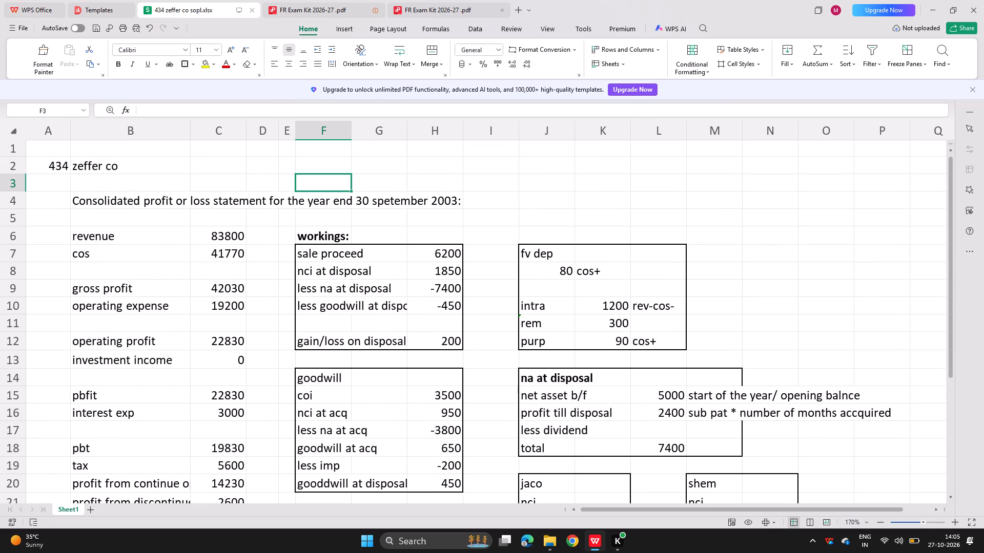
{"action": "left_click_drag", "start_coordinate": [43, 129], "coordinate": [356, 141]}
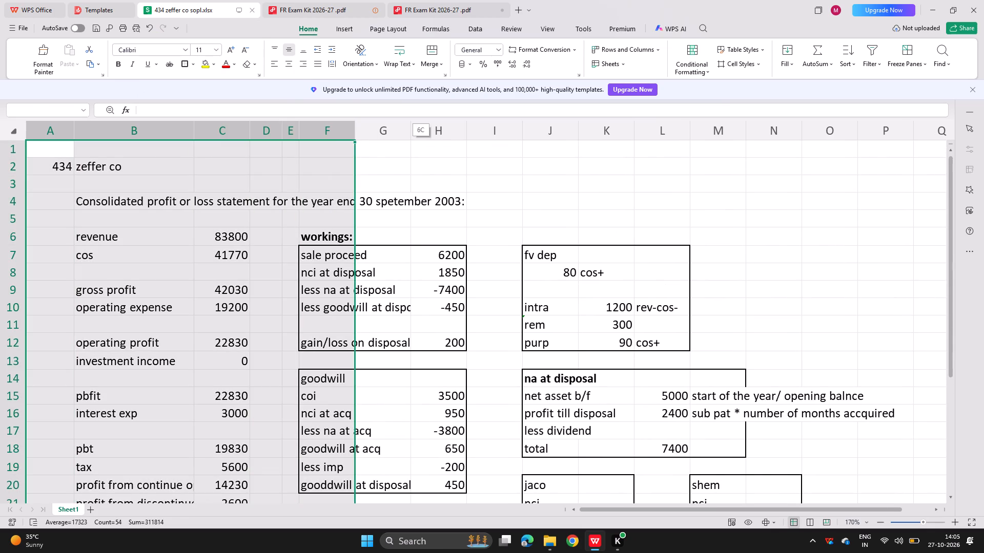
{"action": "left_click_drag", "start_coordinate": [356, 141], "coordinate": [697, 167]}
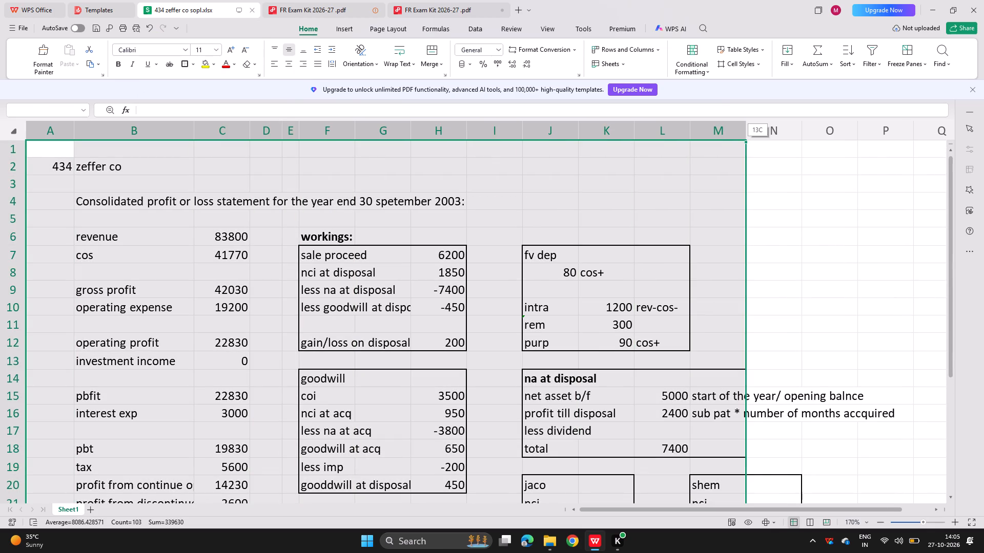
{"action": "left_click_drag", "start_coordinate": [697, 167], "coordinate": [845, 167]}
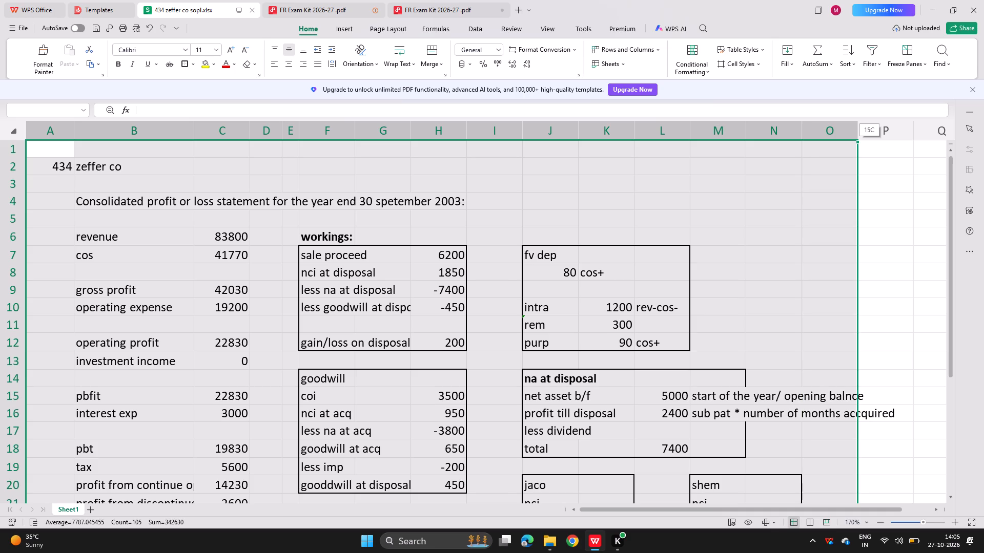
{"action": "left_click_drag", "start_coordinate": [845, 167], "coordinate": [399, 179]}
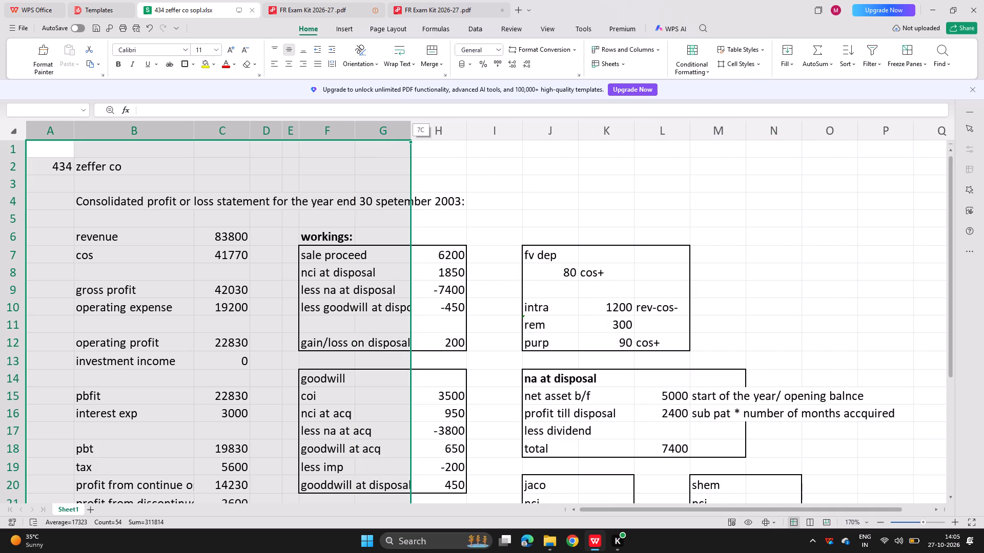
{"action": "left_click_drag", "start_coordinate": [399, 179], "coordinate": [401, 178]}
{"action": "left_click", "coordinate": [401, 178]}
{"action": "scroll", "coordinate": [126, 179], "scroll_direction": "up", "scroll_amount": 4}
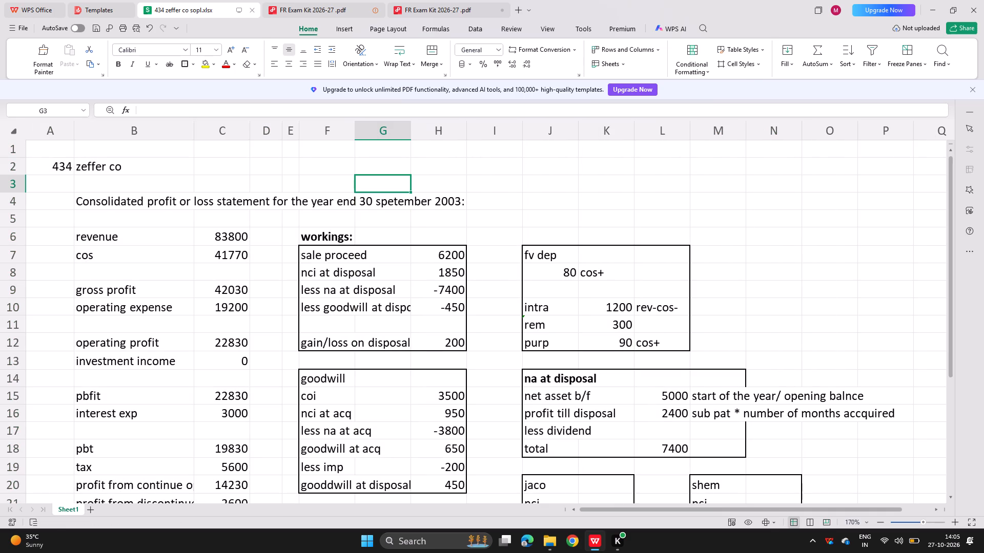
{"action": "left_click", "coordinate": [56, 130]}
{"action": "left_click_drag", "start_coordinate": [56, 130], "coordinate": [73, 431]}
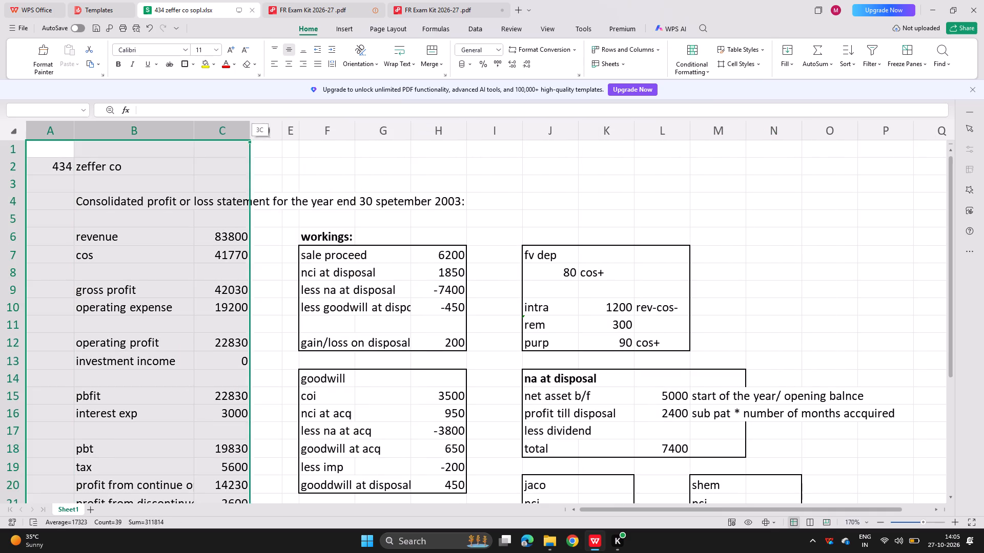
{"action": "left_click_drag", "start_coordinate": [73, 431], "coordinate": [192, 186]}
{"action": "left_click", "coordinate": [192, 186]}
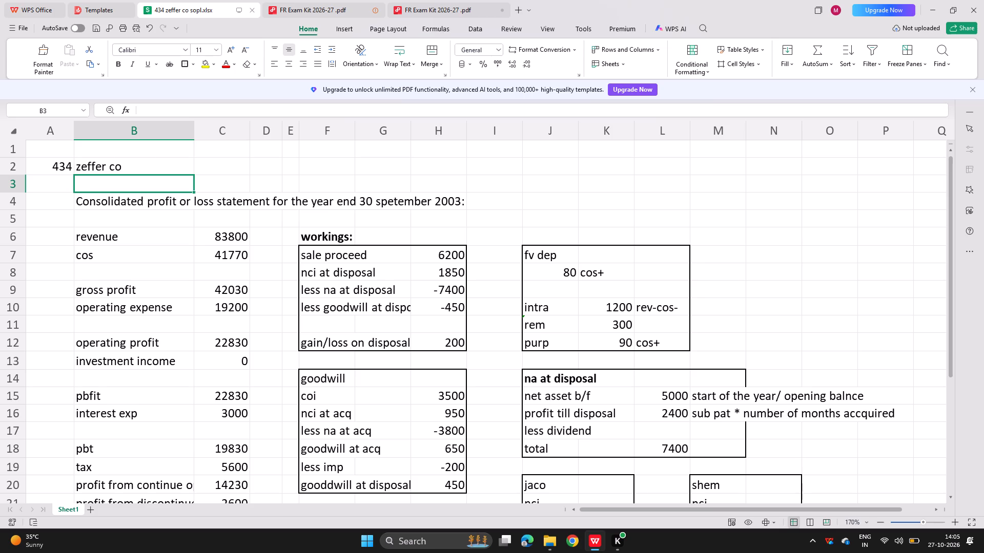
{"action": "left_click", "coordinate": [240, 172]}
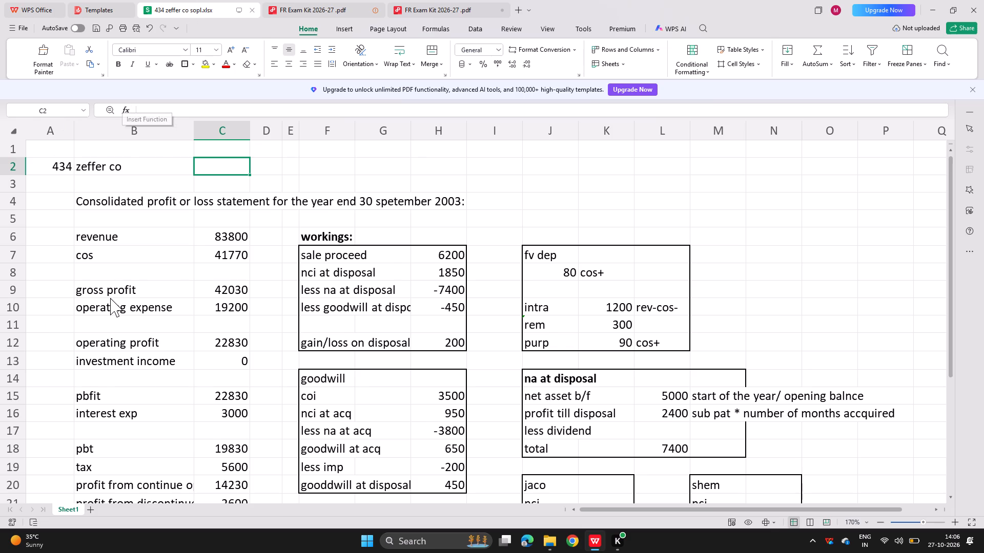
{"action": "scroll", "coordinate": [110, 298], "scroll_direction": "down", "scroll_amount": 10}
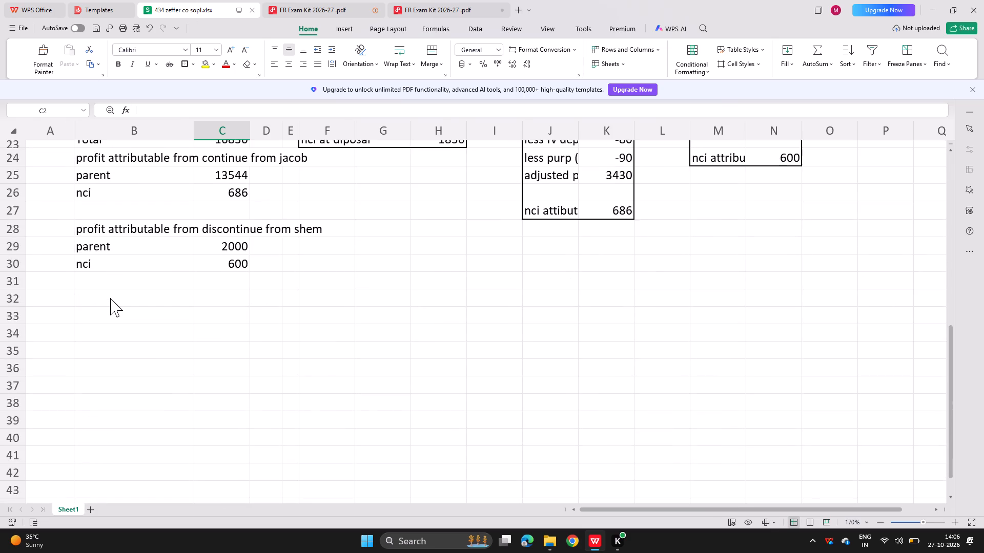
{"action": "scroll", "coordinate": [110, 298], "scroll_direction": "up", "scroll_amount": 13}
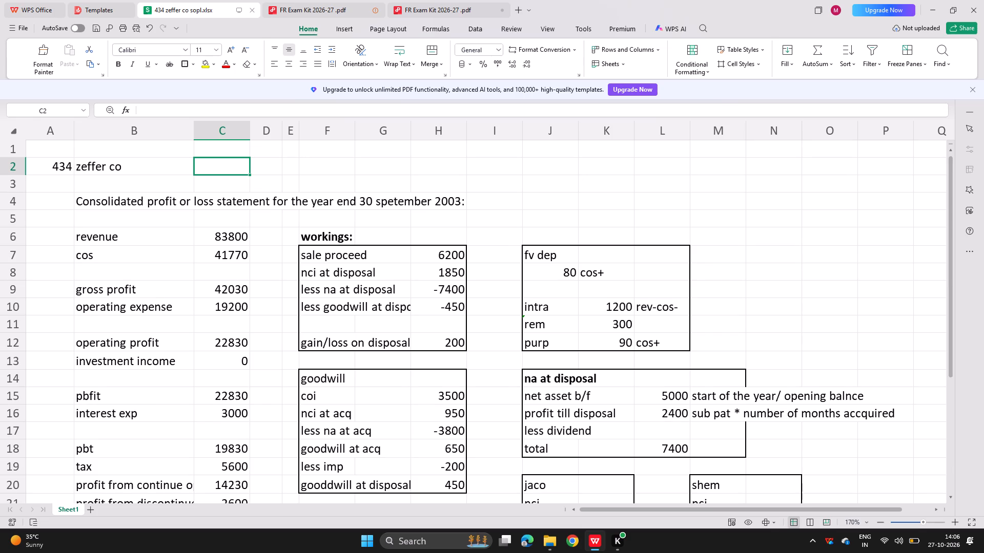
Narrow the empty column D between the statement figures and the workings.
{"action": "left_click_drag", "start_coordinate": [280, 128], "coordinate": [268, 132]}
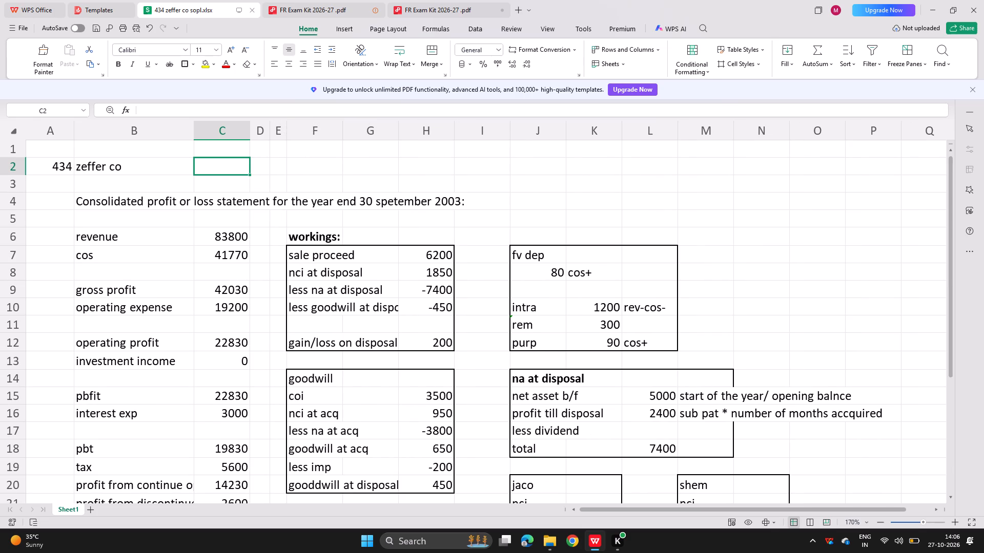